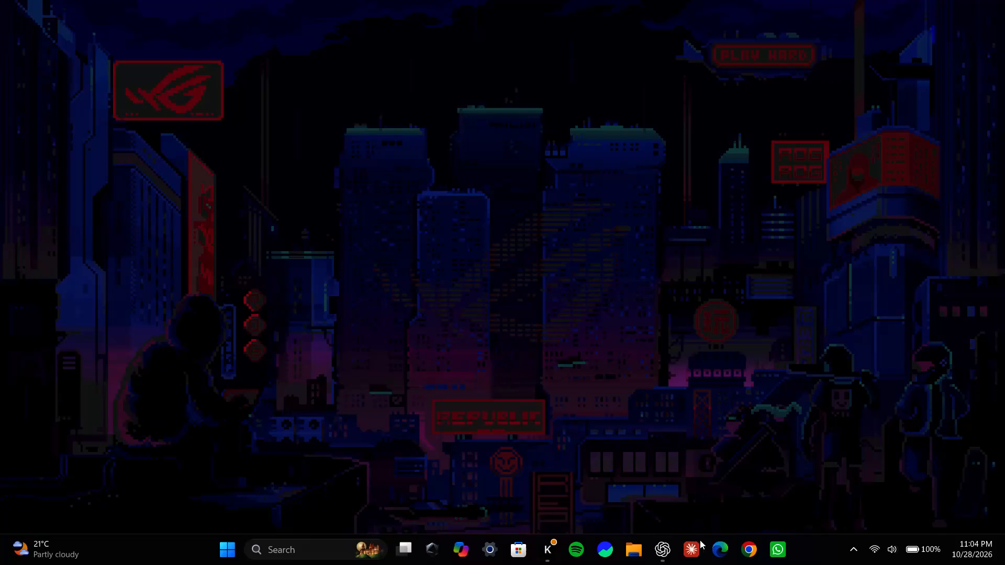
In Google Chrome, search Google for figma and open the Figma website from the results.
{"action": "left_click", "coordinate": [745, 545]}
{"action": "left_click", "coordinate": [425, 294]}
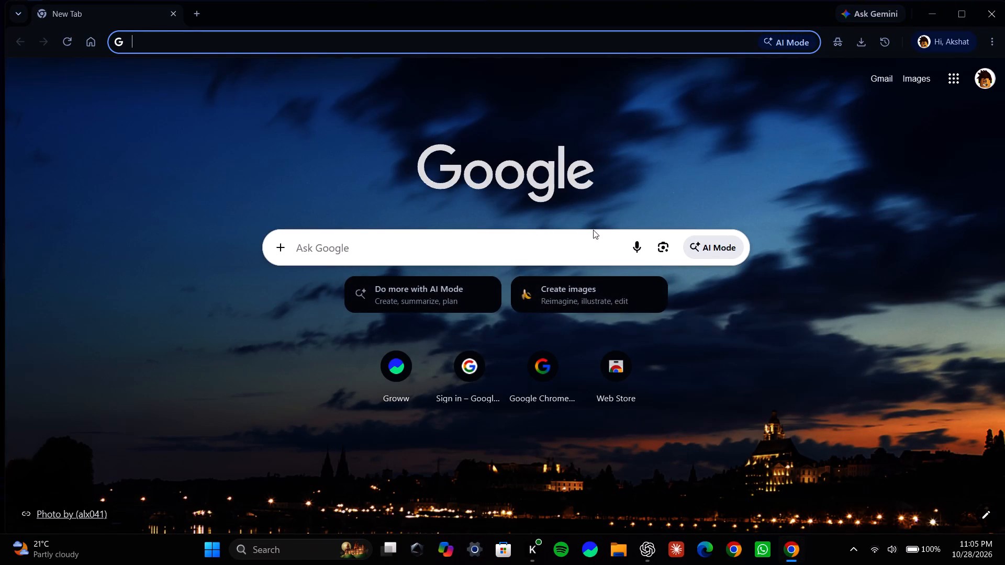
{"action": "left_click", "coordinate": [575, 249]}
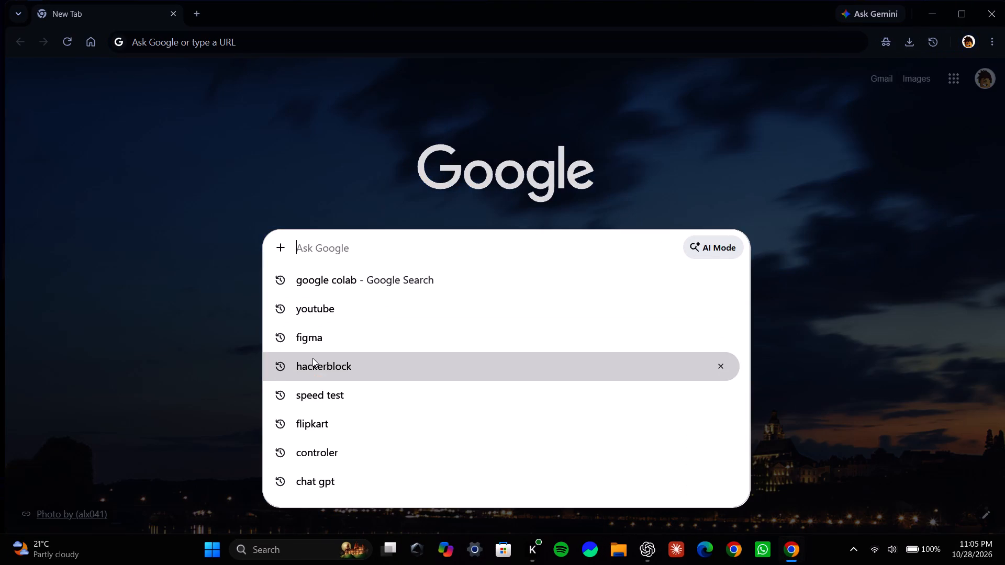
{"action": "left_click", "coordinate": [327, 338]}
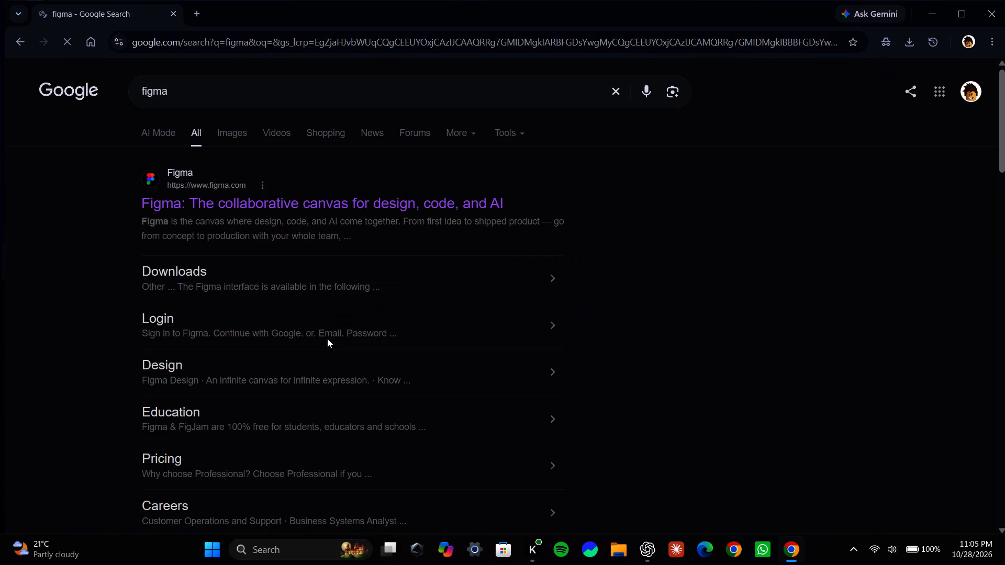
{"action": "left_click", "coordinate": [291, 207]}
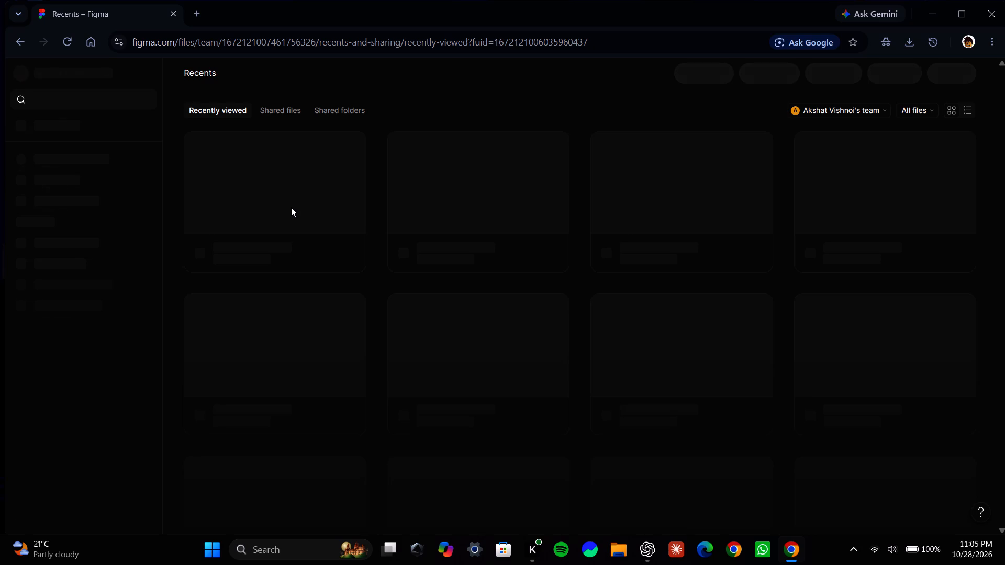
Open the recently viewed Untitled design file showing Instagram phone screens on a red background.
{"action": "left_click", "coordinate": [278, 299]}
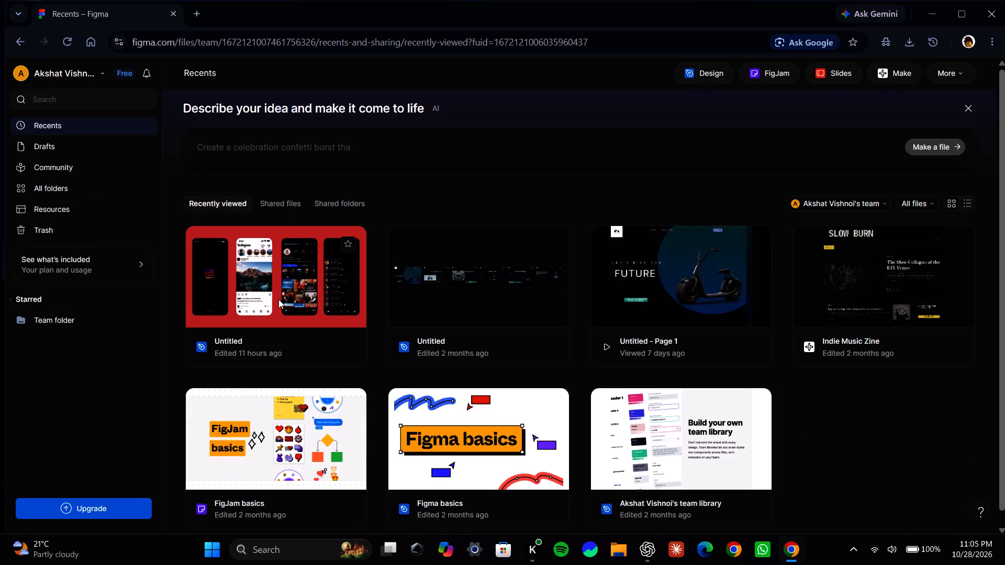
{"action": "double_click", "coordinate": [278, 299]}
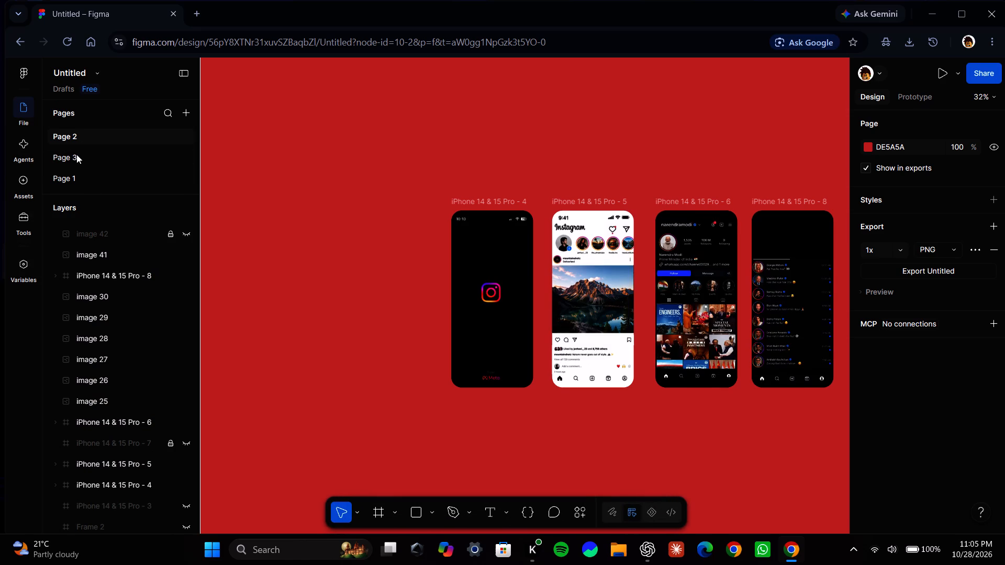
View the flowchart on Page 3 and the MacBook Pro 14" frame on Page 1.
{"action": "left_click", "coordinate": [77, 159]}
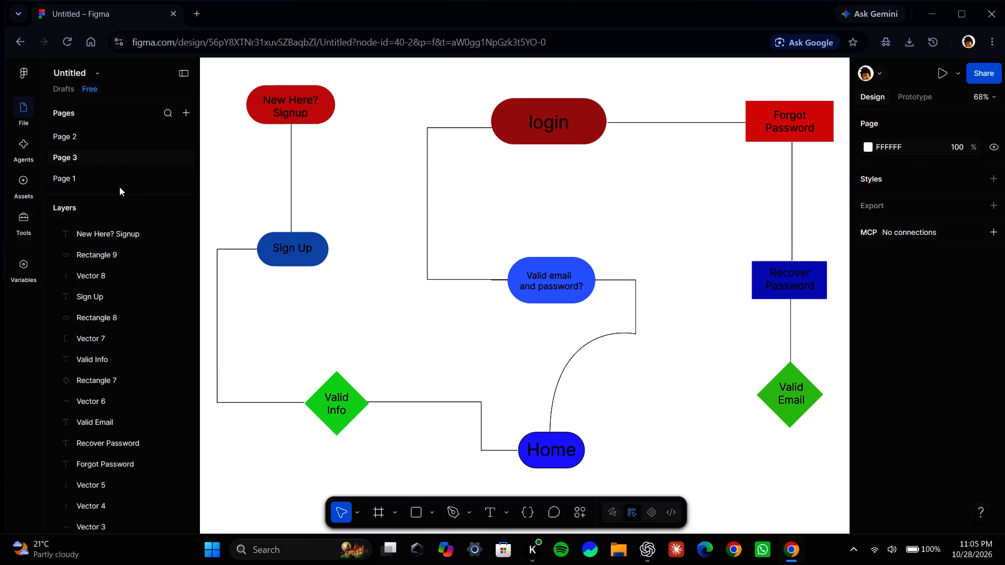
{"action": "left_click", "coordinate": [107, 173]}
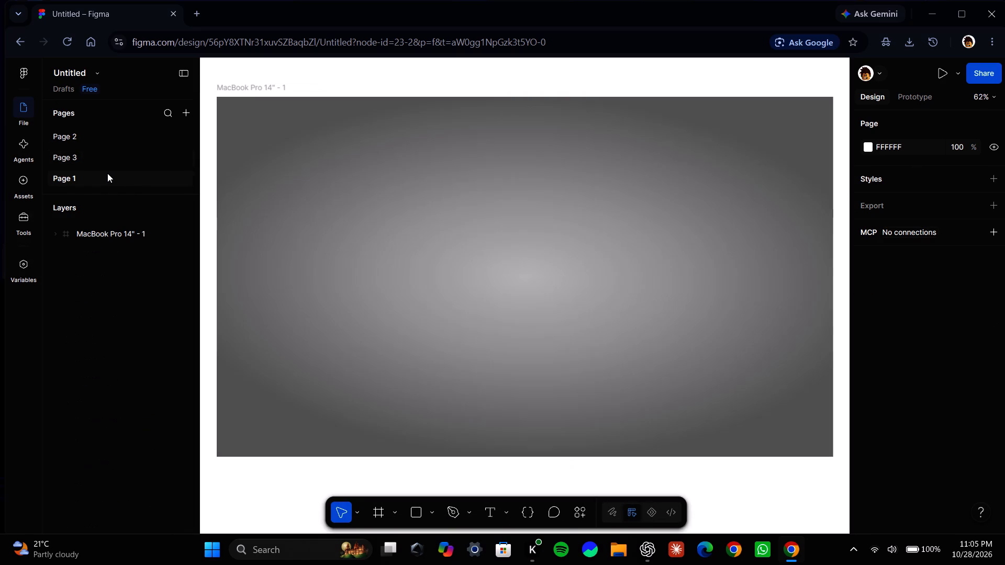
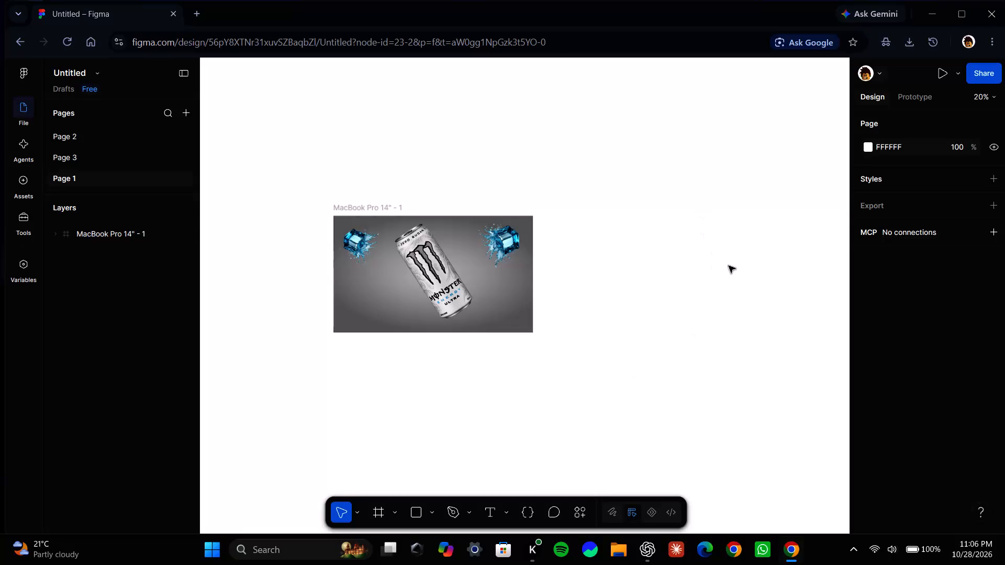
Change the background colour of Page 1 from white to the neutral grey B9B9B9, trying darker and lighter shades around the MacBook frame.
{"action": "left_click", "coordinate": [872, 141]}
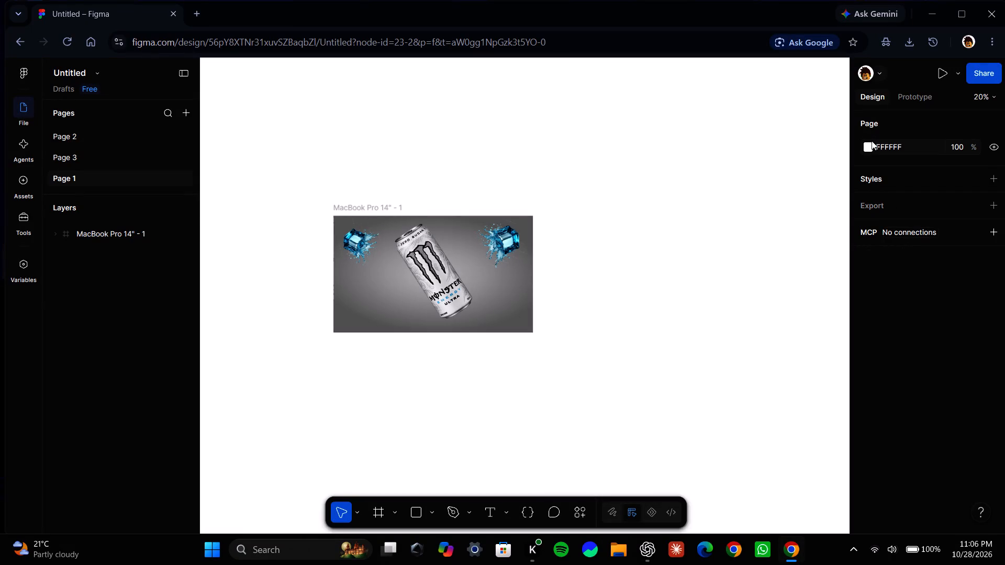
{"action": "left_click", "coordinate": [869, 146]}
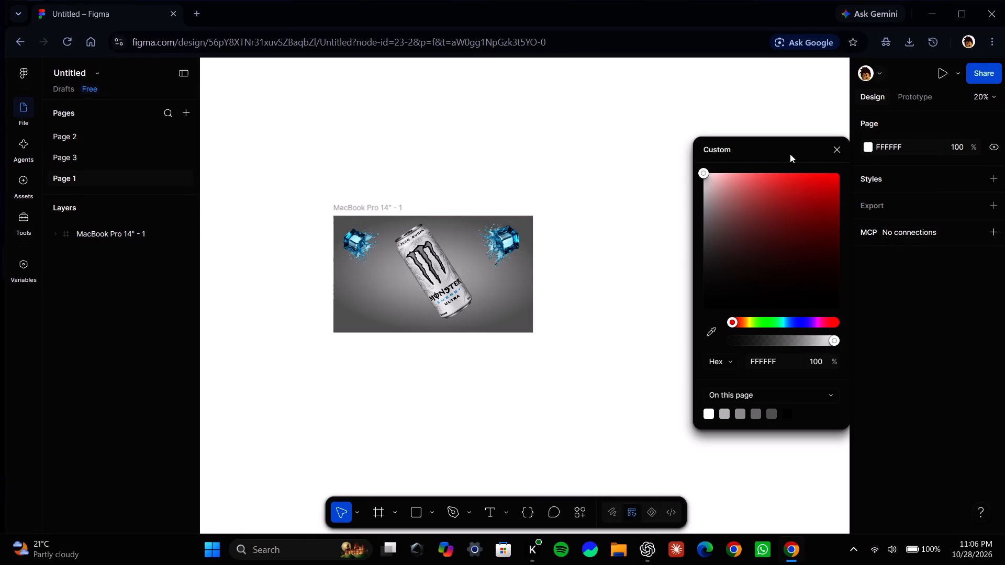
{"action": "left_click_drag", "start_coordinate": [725, 207], "coordinate": [687, 153]}
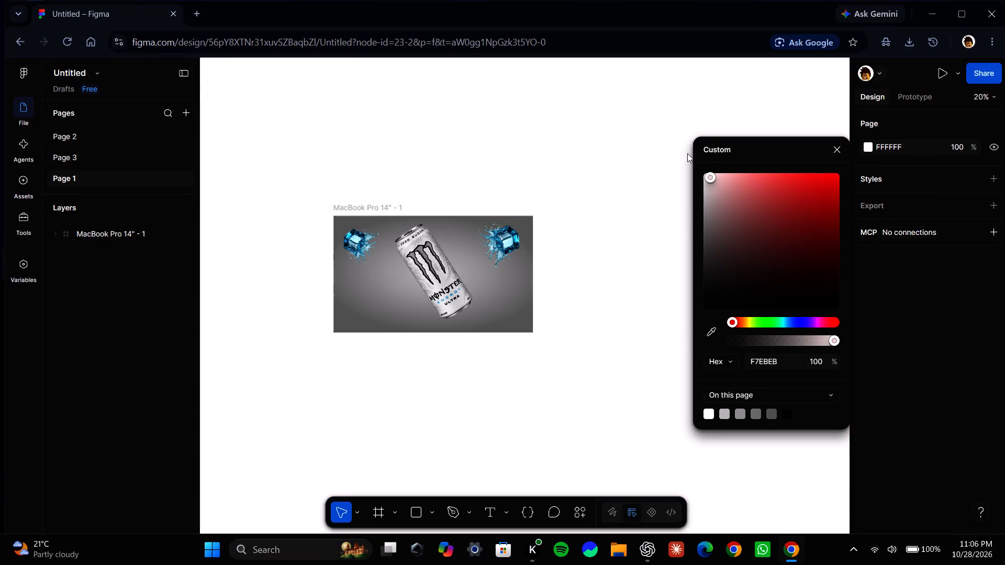
{"action": "left_click_drag", "start_coordinate": [687, 153], "coordinate": [688, 134]}
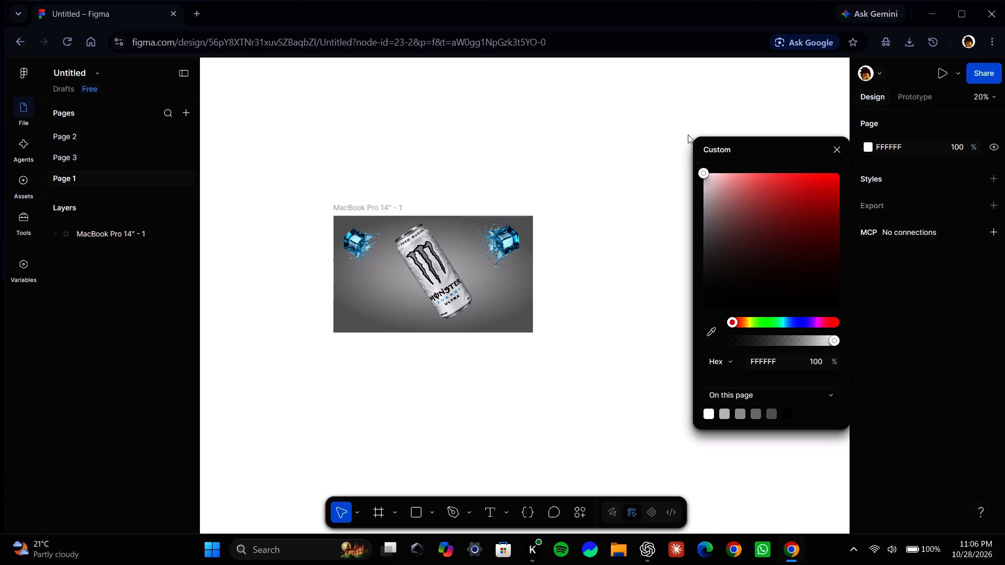
{"action": "left_click_drag", "start_coordinate": [688, 134], "coordinate": [675, 290]}
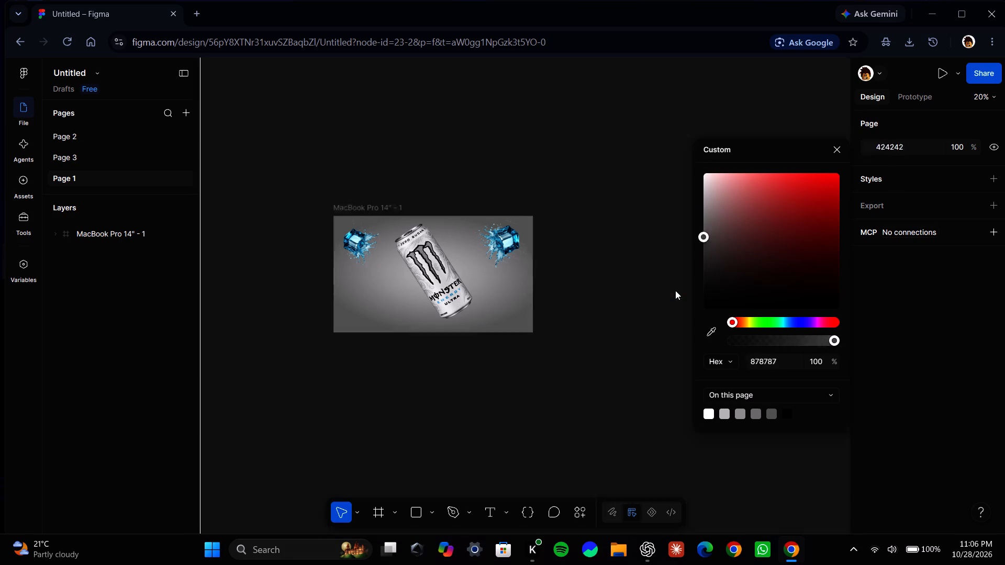
{"action": "left_click_drag", "start_coordinate": [675, 290], "coordinate": [670, 143]}
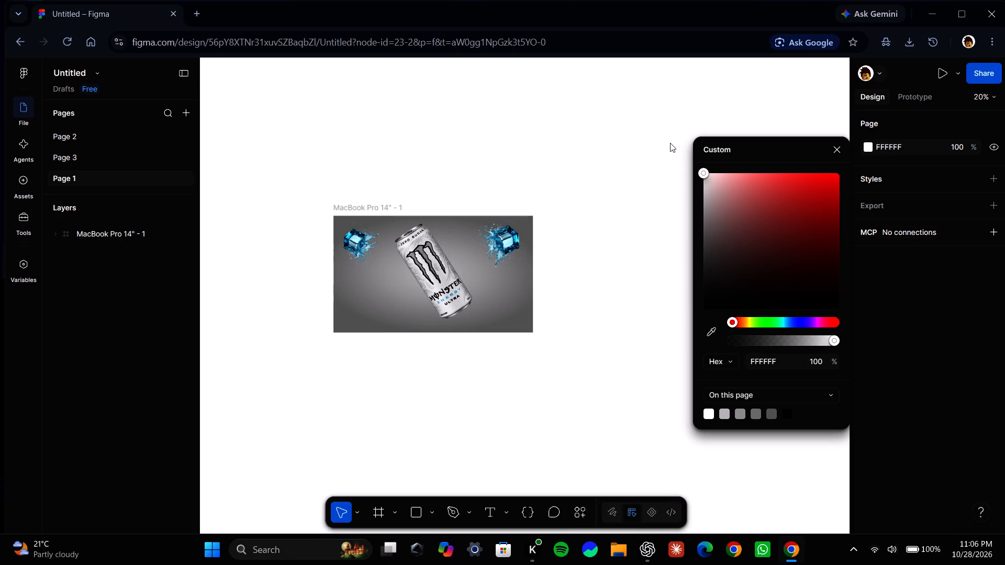
{"action": "left_click_drag", "start_coordinate": [670, 143], "coordinate": [669, 142]}
{"action": "left_click_drag", "start_coordinate": [705, 169], "coordinate": [699, 186]}
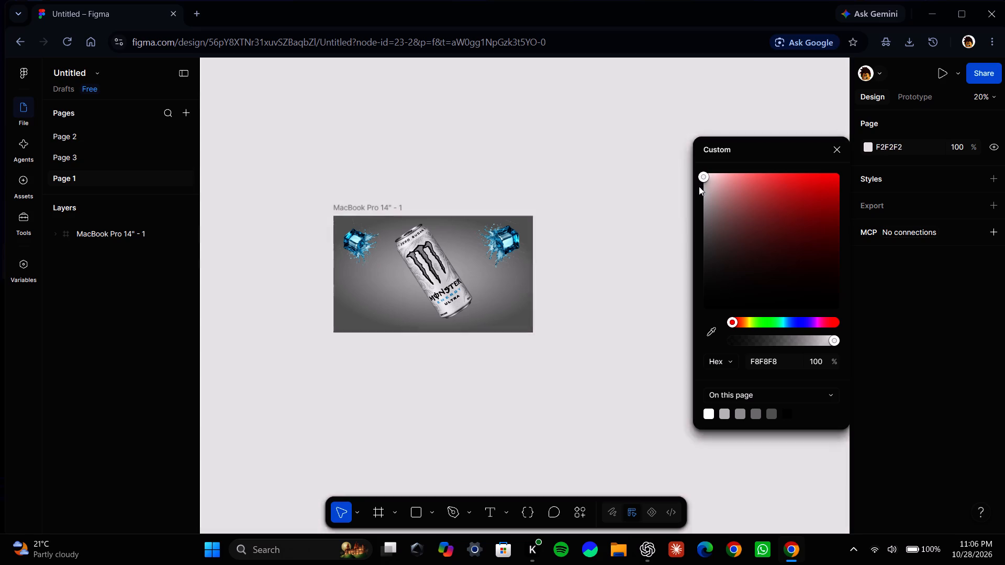
{"action": "left_click_drag", "start_coordinate": [699, 186], "coordinate": [682, 287]}
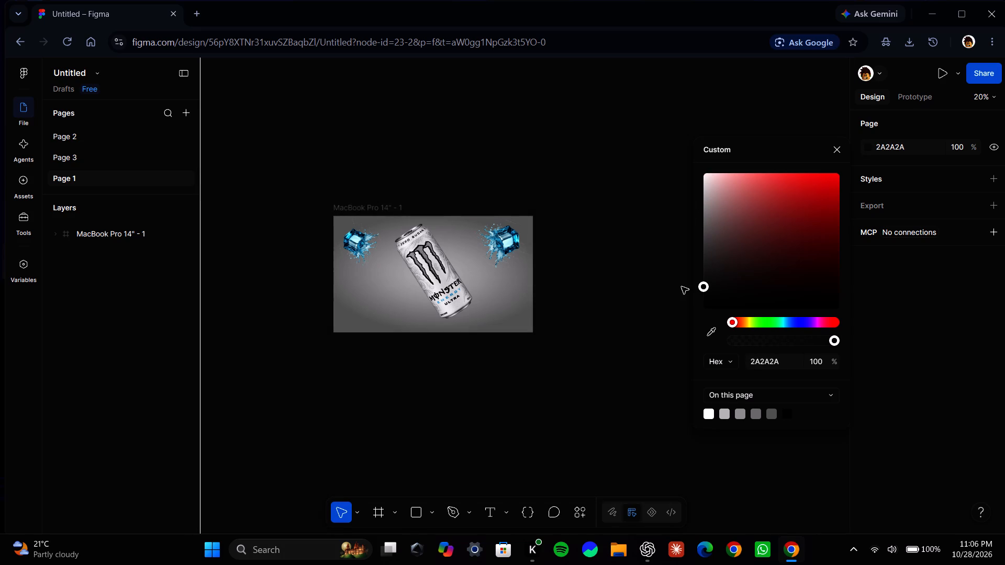
{"action": "left_click_drag", "start_coordinate": [706, 287], "coordinate": [697, 240]}
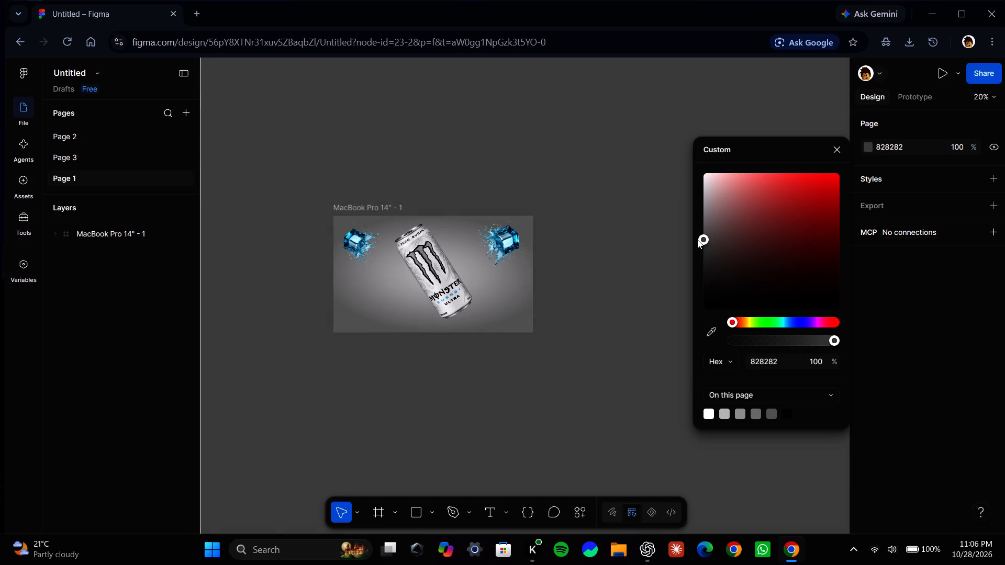
{"action": "left_click_drag", "start_coordinate": [697, 240], "coordinate": [705, 201]}
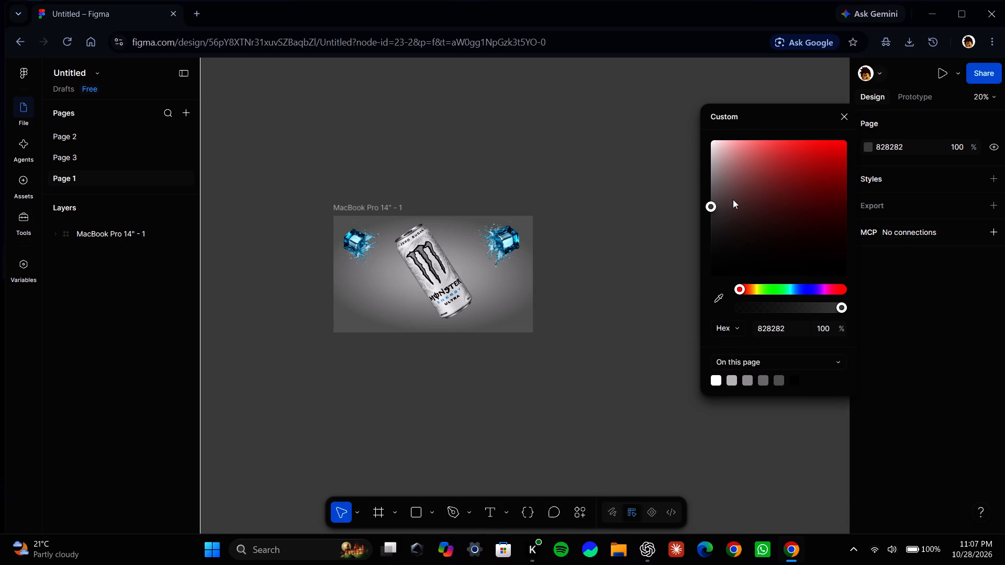
{"action": "left_click_drag", "start_coordinate": [715, 205], "coordinate": [716, 163]}
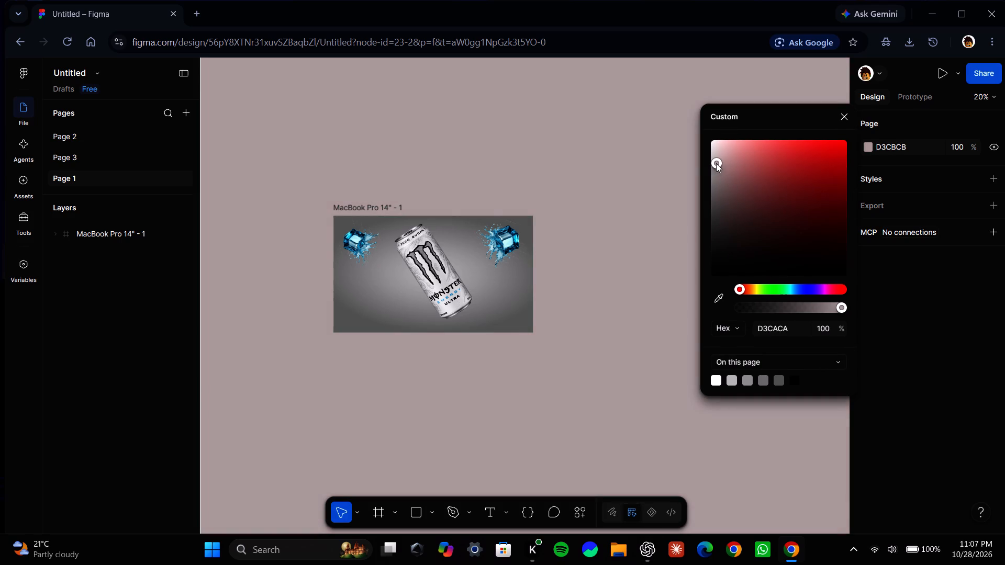
{"action": "left_click_drag", "start_coordinate": [716, 163], "coordinate": [717, 153]}
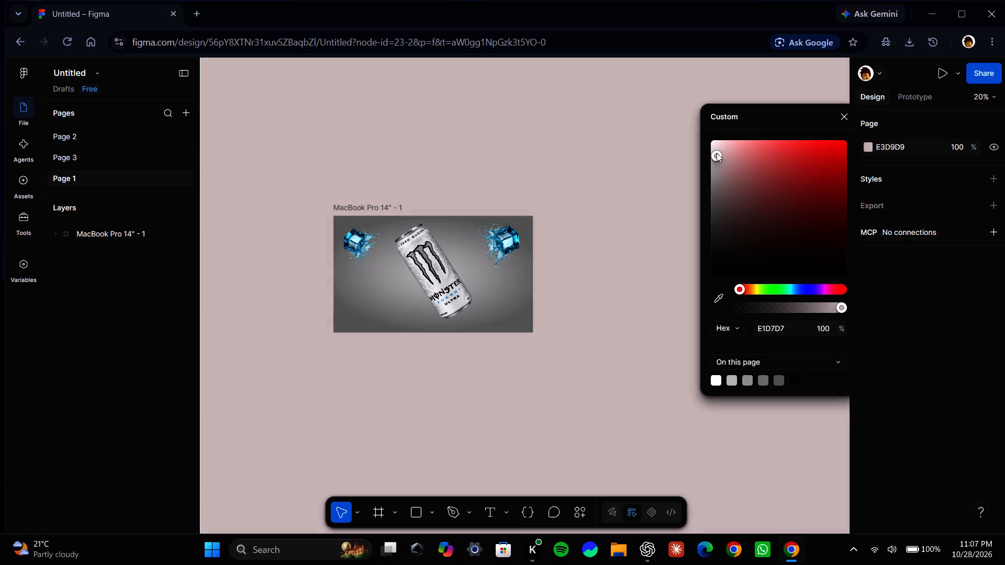
{"action": "left_click_drag", "start_coordinate": [717, 153], "coordinate": [717, 137]}
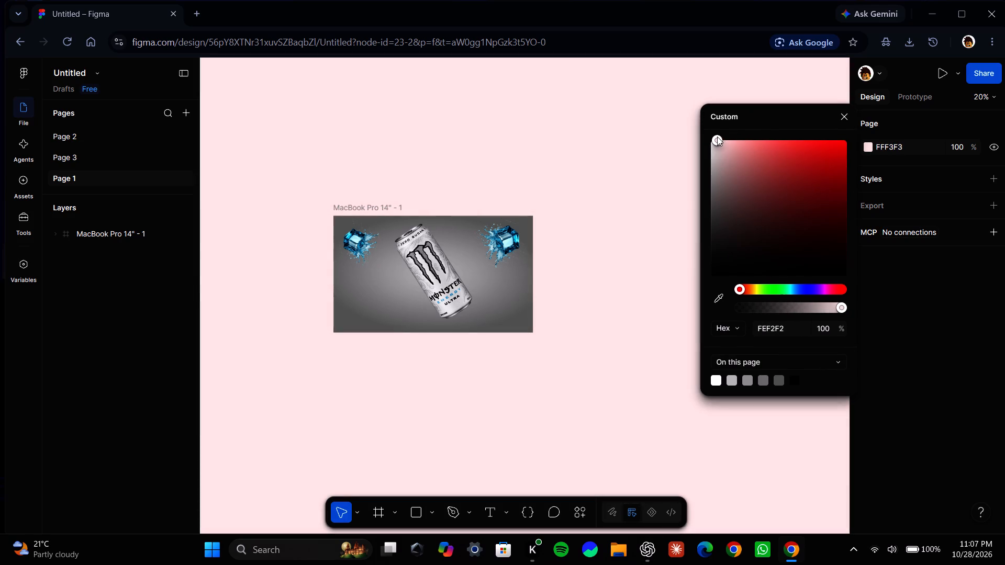
{"action": "left_click_drag", "start_coordinate": [717, 137], "coordinate": [718, 154]}
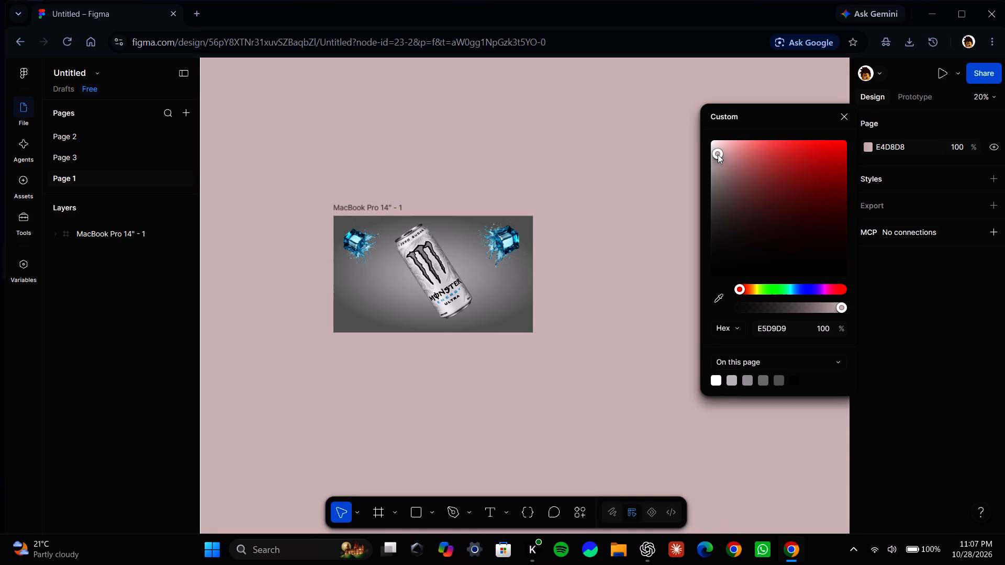
{"action": "left_click_drag", "start_coordinate": [718, 154], "coordinate": [709, 187]}
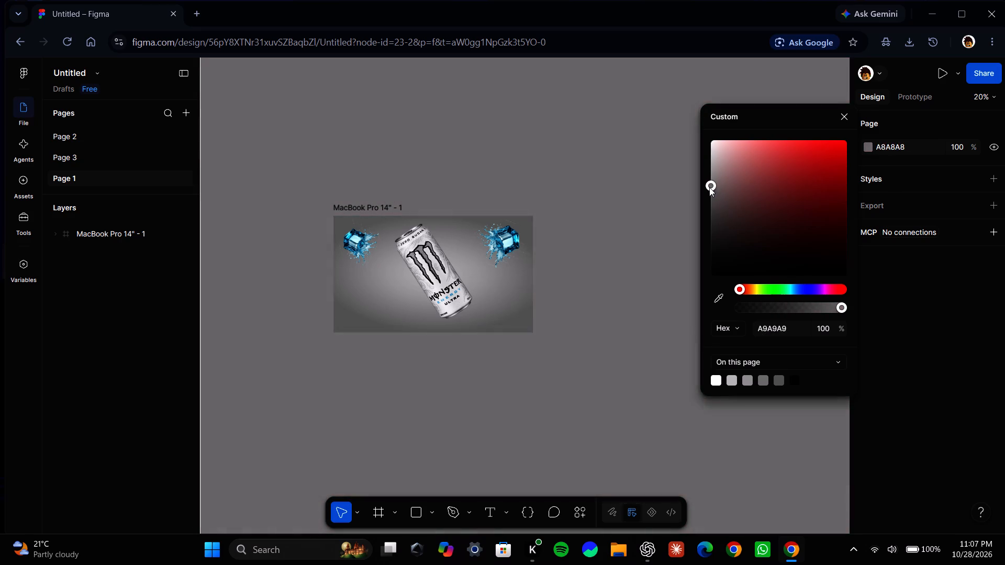
{"action": "left_click_drag", "start_coordinate": [709, 187], "coordinate": [720, 187]}
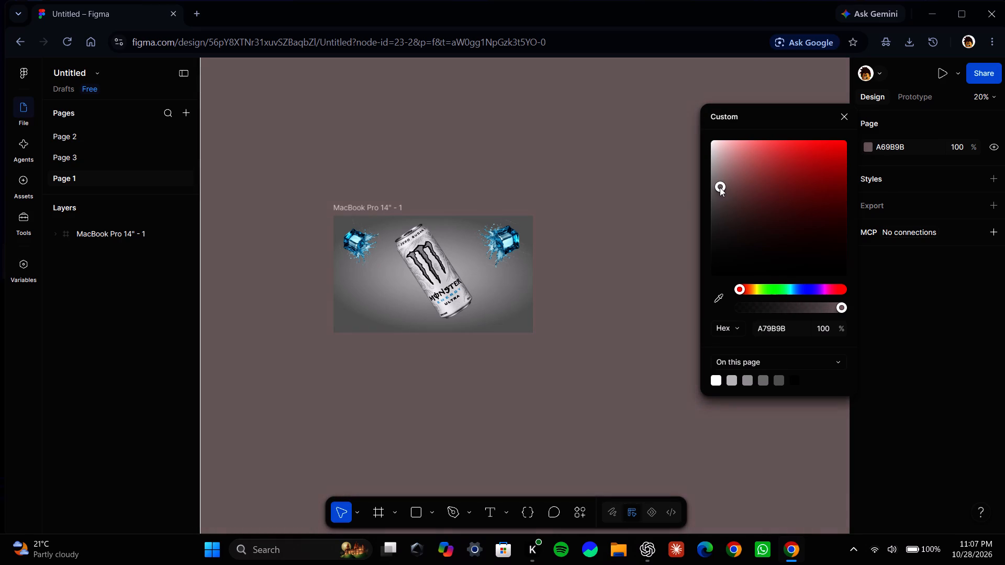
{"action": "left_click_drag", "start_coordinate": [720, 187], "coordinate": [715, 191]}
{"action": "left_click_drag", "start_coordinate": [715, 191], "coordinate": [695, 196]}
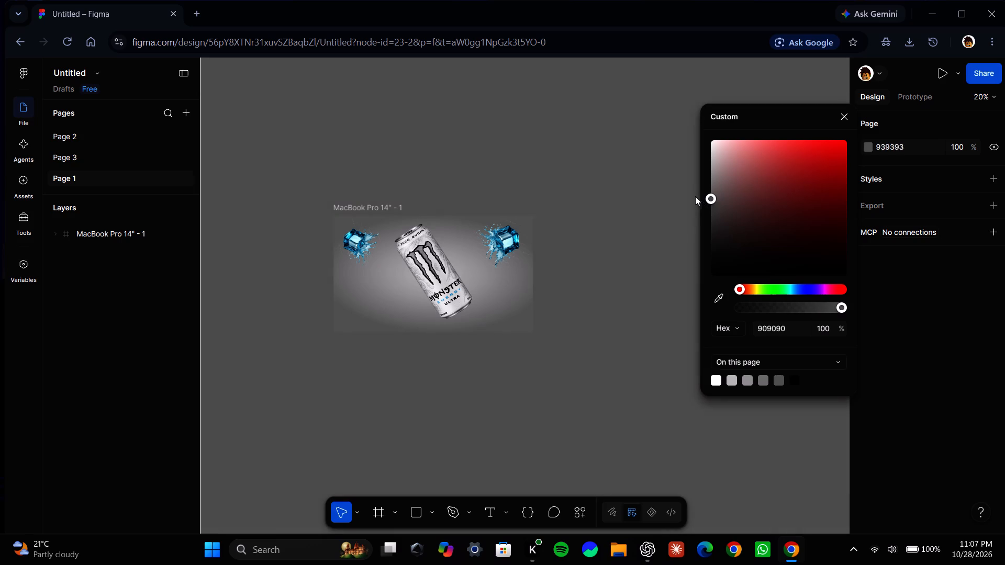
{"action": "left_click_drag", "start_coordinate": [695, 196], "coordinate": [691, 184]}
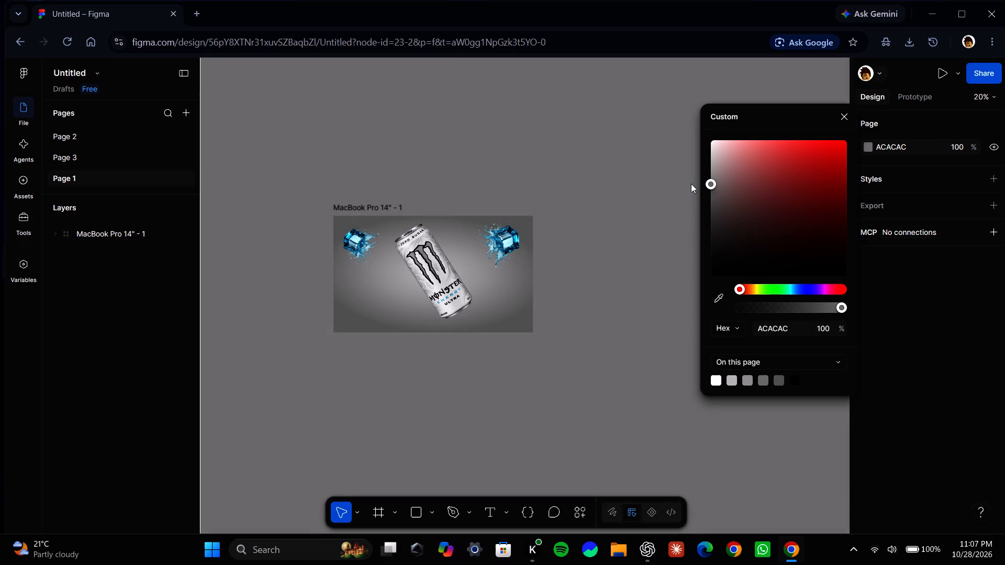
{"action": "left_click_drag", "start_coordinate": [691, 184], "coordinate": [691, 177]}
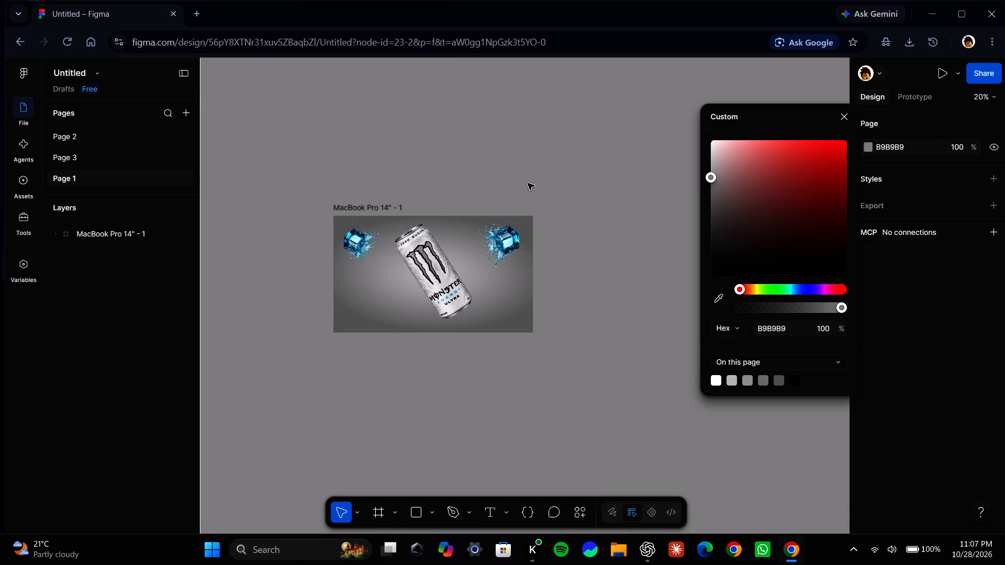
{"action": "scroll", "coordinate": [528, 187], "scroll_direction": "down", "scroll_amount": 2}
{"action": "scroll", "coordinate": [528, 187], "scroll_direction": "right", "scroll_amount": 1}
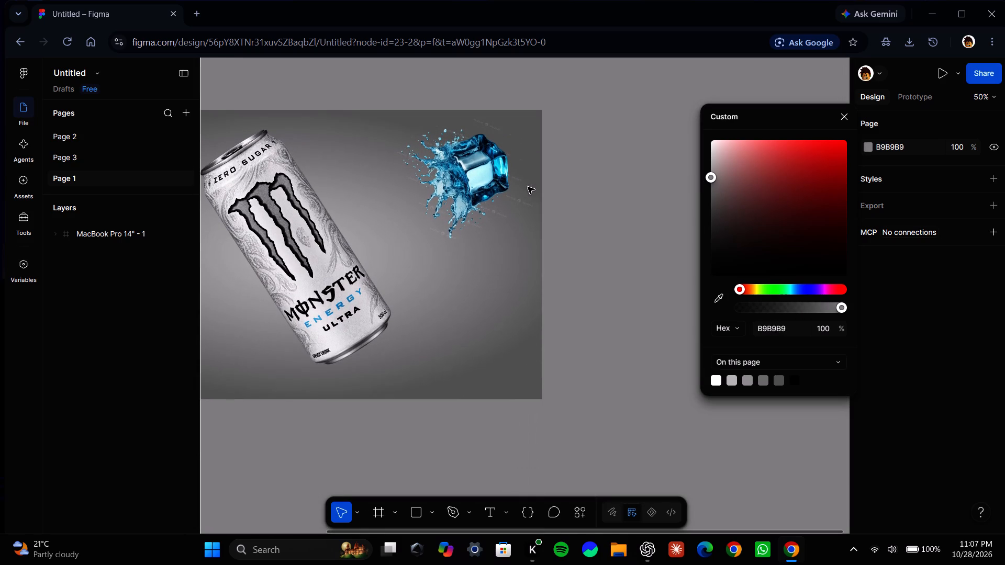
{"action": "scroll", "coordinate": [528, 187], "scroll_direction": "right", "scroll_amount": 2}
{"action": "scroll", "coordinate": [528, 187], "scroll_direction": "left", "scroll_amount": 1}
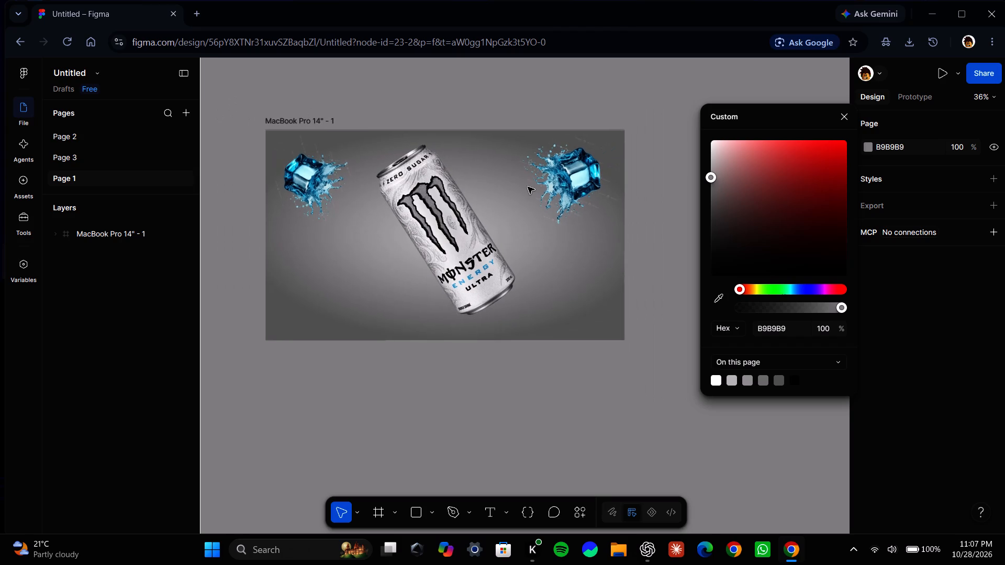
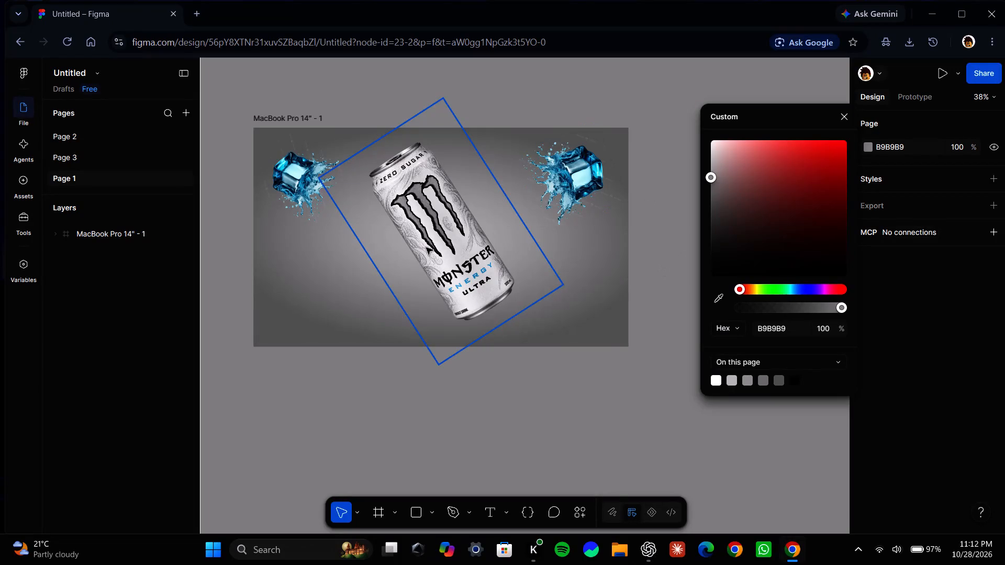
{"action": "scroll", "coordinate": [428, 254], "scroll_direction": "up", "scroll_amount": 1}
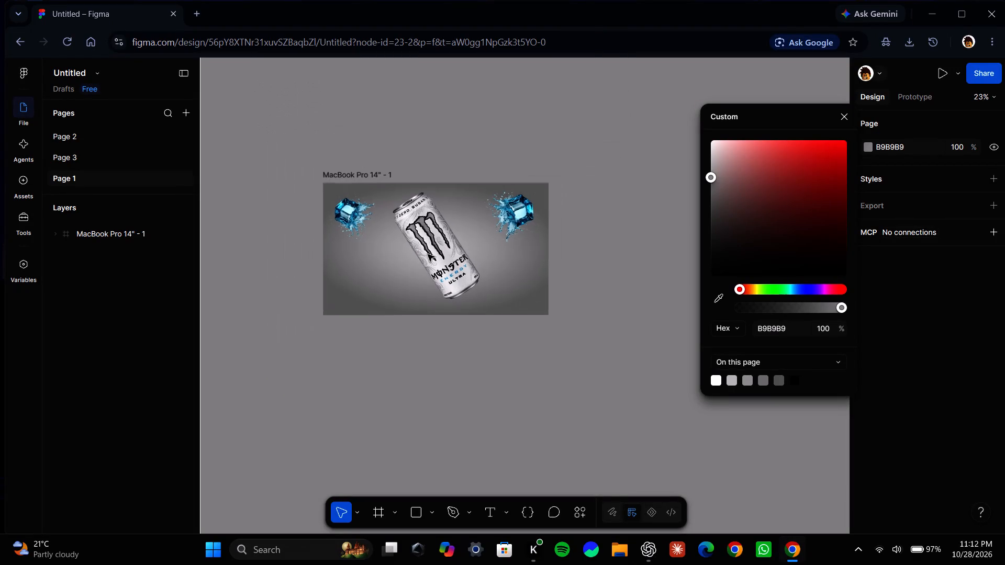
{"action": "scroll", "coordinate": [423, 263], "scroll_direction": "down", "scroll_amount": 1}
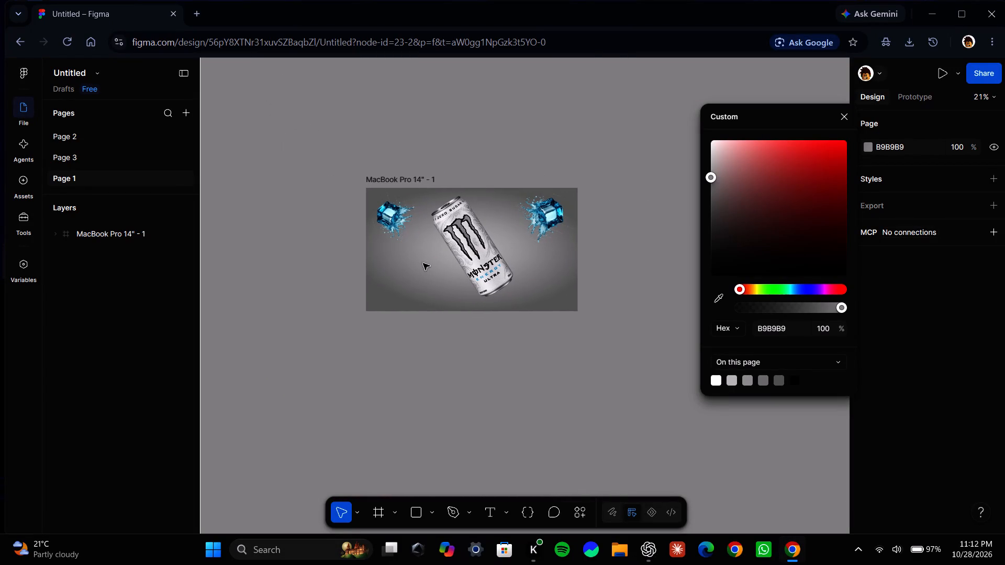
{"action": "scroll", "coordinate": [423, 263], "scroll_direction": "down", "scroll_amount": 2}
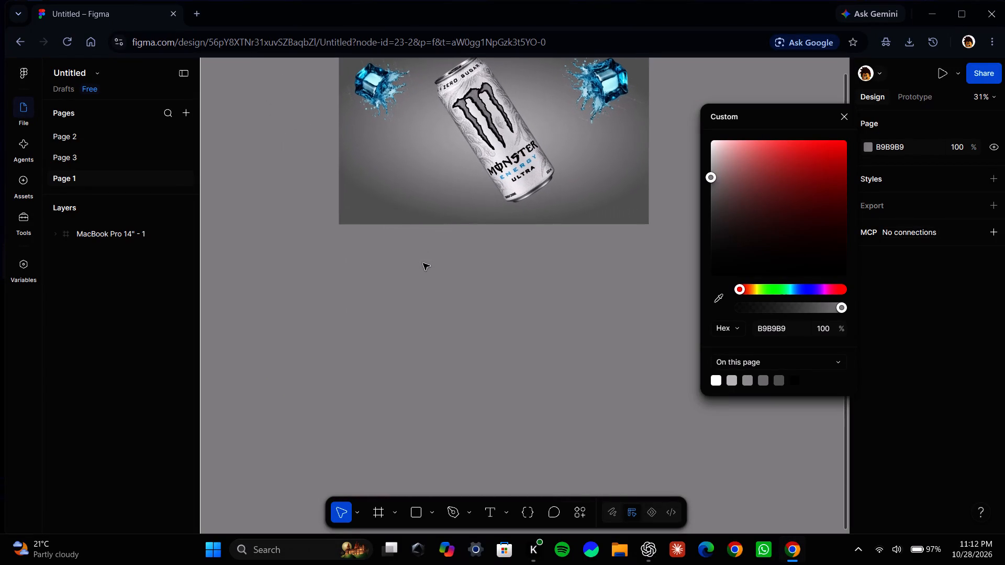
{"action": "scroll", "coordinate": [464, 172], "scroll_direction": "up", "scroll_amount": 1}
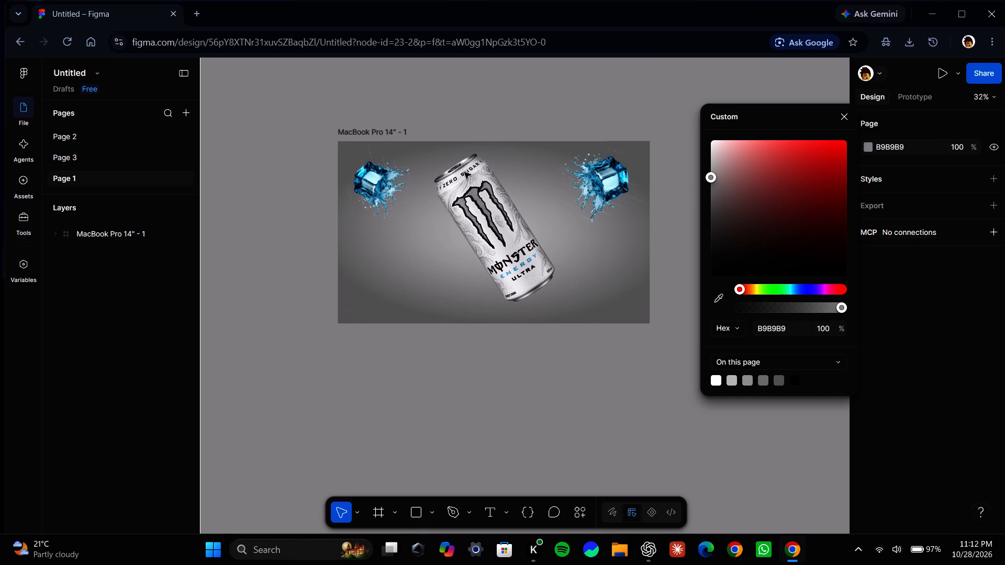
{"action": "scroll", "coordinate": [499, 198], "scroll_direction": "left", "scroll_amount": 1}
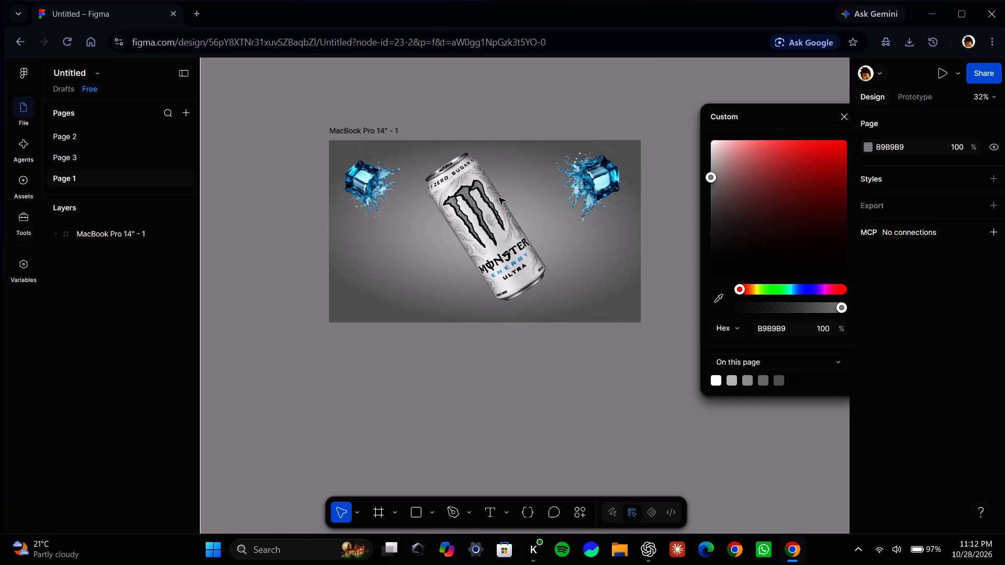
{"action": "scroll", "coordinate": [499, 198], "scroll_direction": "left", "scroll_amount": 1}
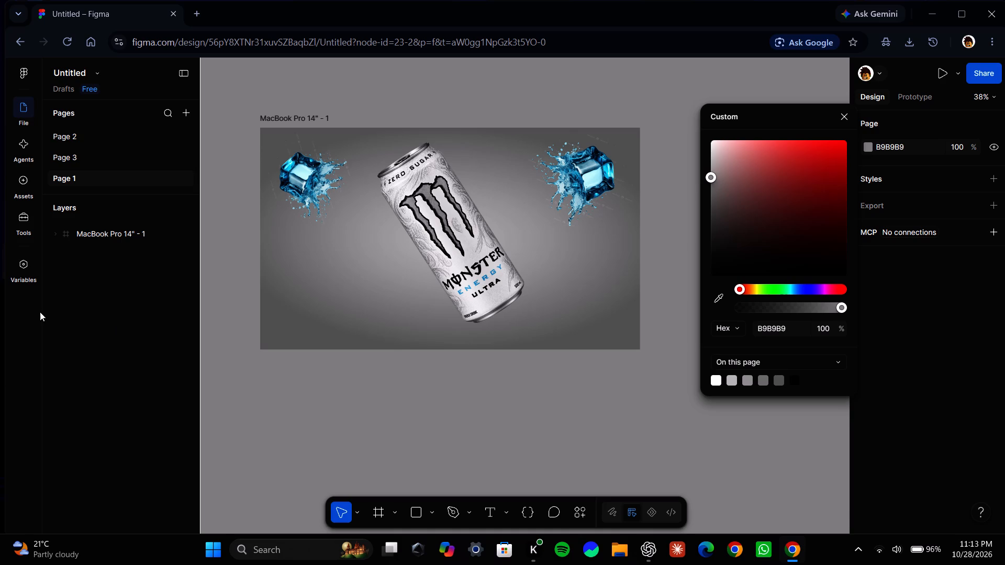
Select the MacBook Pro 14" - 1 frame in the layer list and expand it to show its nested layers.
{"action": "left_click", "coordinate": [115, 231]}
{"action": "left_click", "coordinate": [115, 231]}
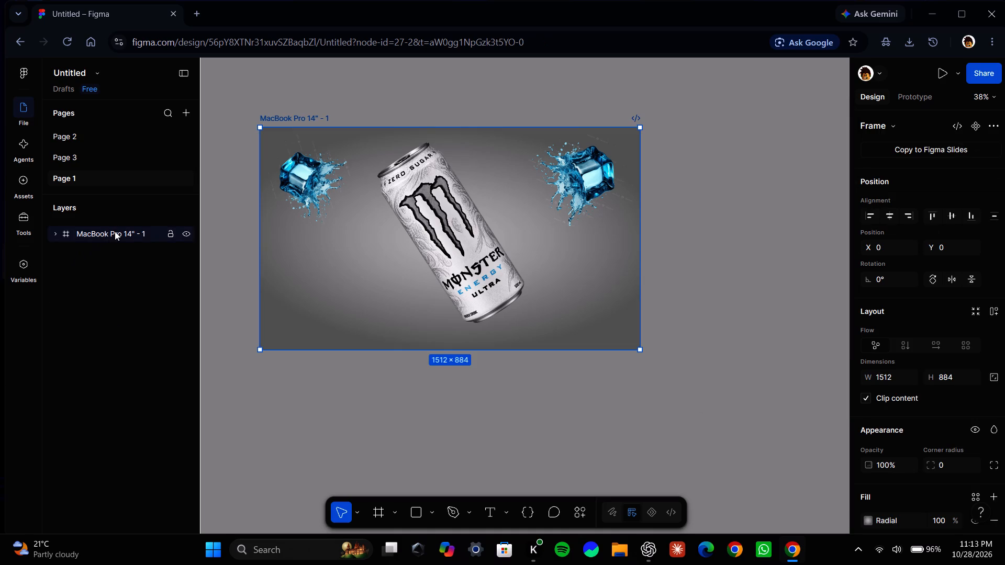
{"action": "left_click", "coordinate": [54, 234]}
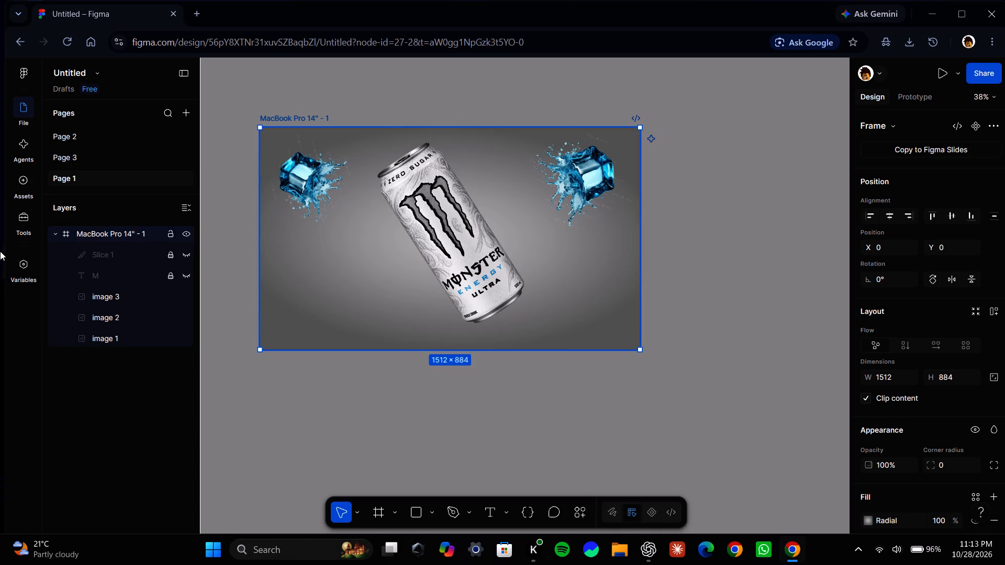
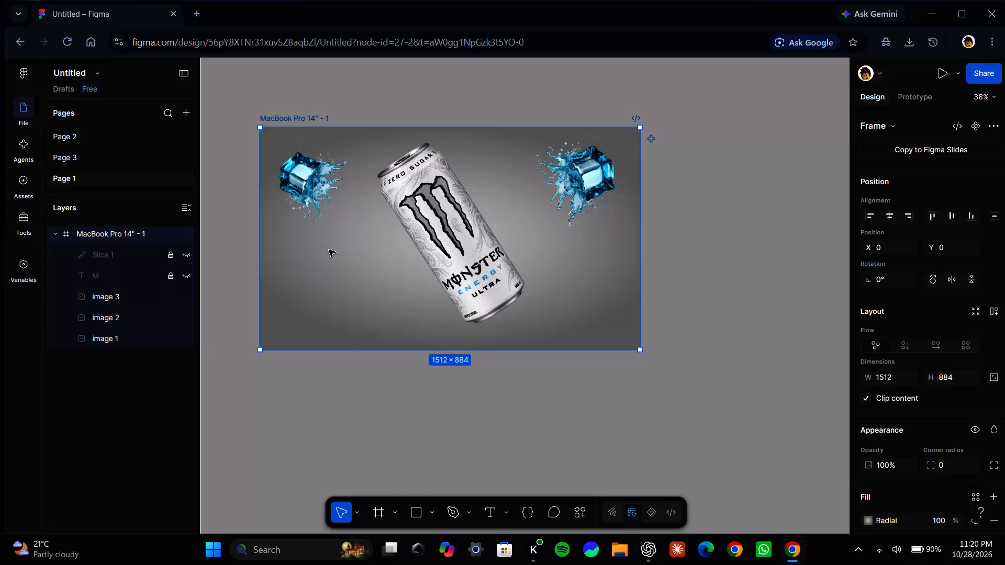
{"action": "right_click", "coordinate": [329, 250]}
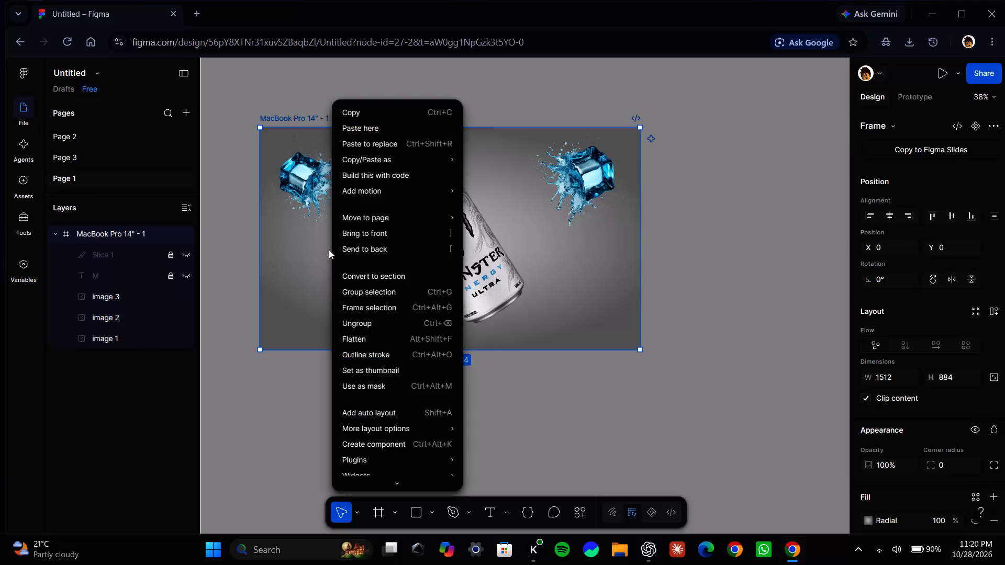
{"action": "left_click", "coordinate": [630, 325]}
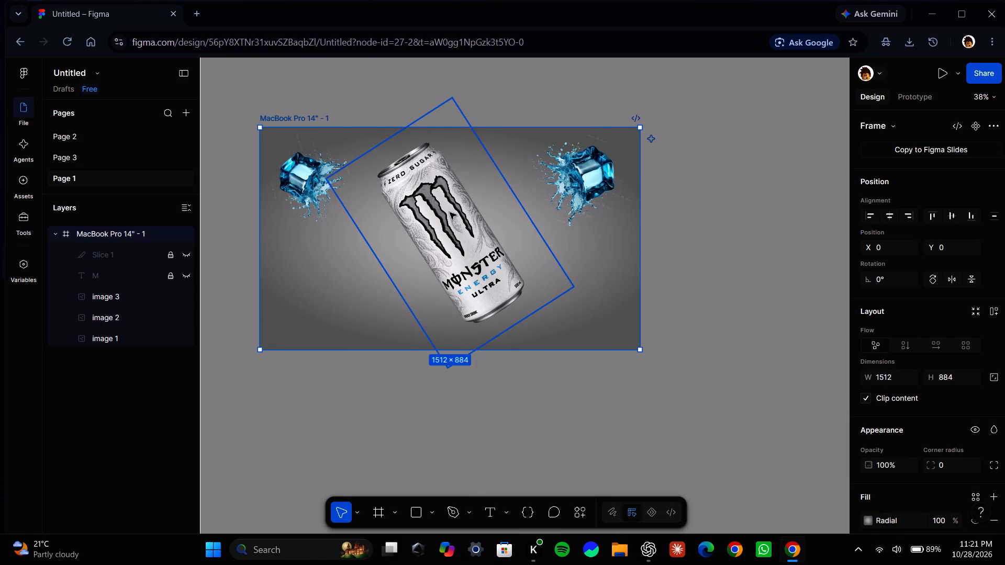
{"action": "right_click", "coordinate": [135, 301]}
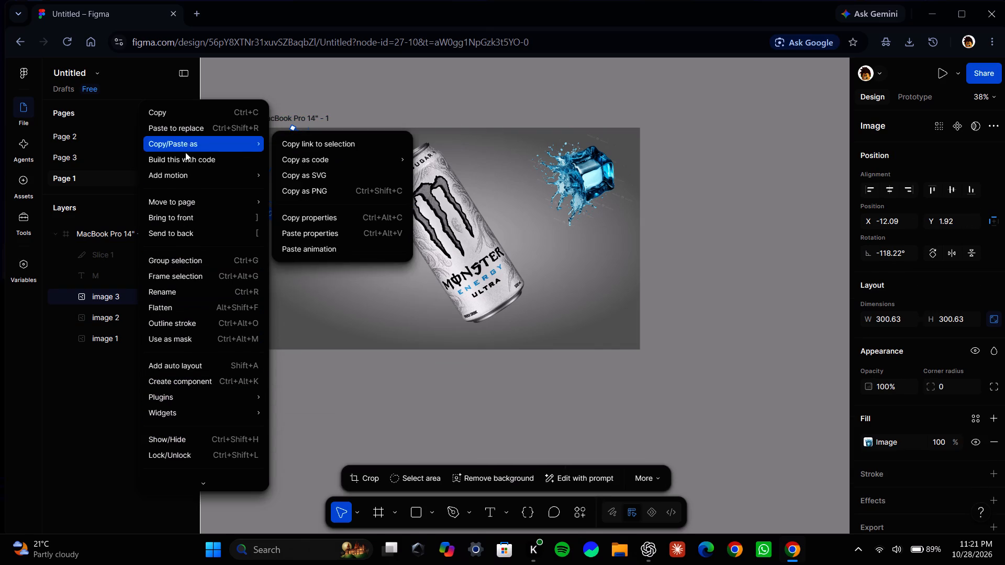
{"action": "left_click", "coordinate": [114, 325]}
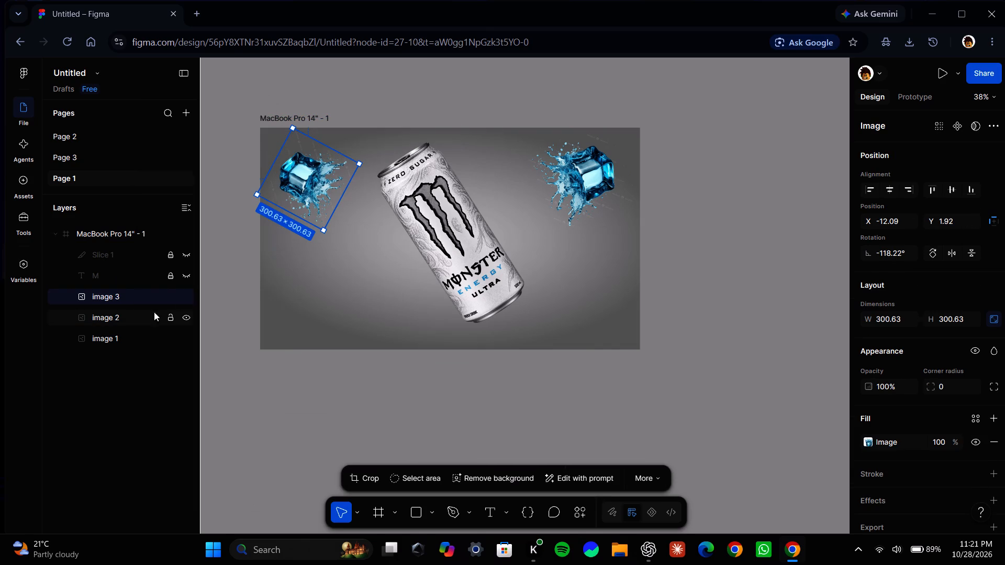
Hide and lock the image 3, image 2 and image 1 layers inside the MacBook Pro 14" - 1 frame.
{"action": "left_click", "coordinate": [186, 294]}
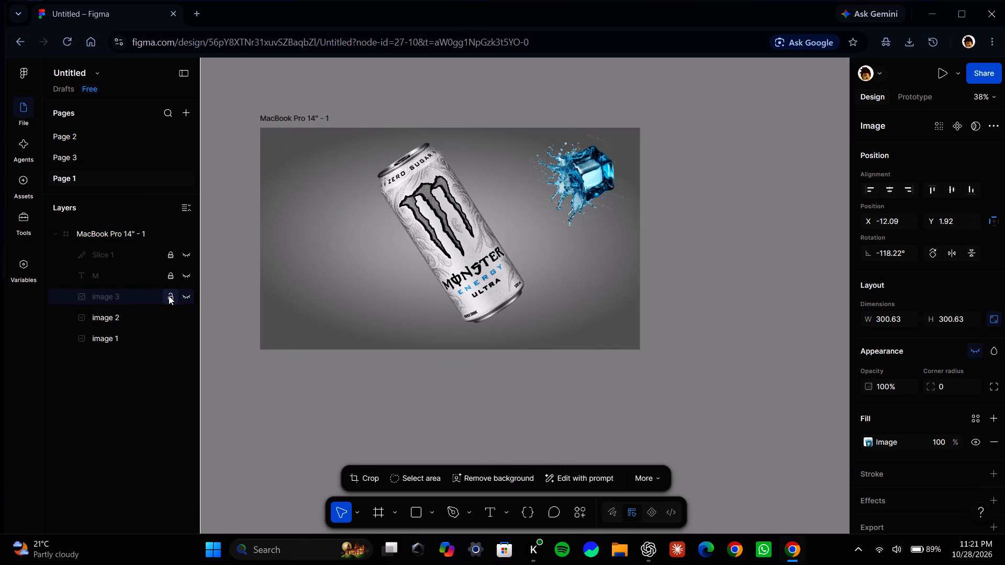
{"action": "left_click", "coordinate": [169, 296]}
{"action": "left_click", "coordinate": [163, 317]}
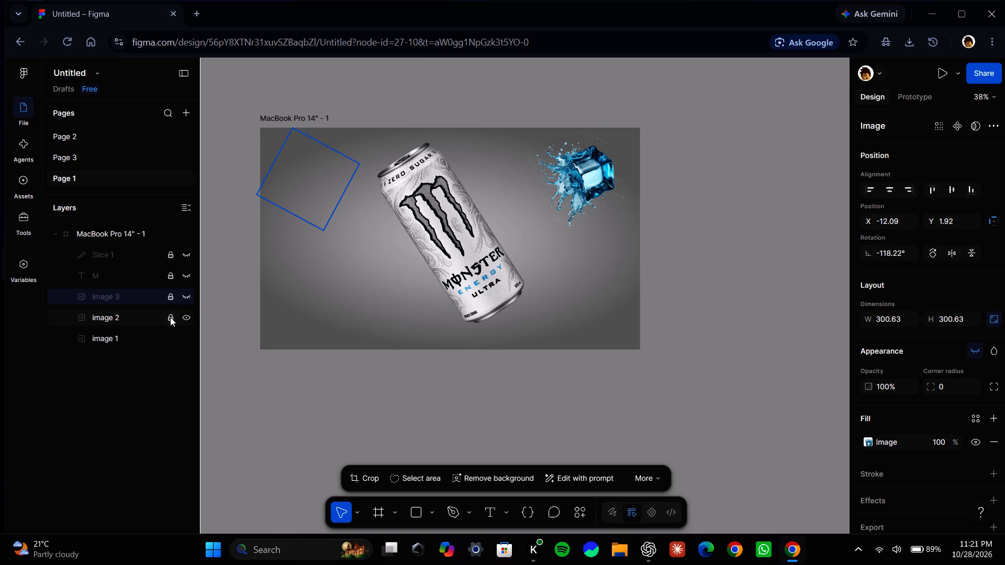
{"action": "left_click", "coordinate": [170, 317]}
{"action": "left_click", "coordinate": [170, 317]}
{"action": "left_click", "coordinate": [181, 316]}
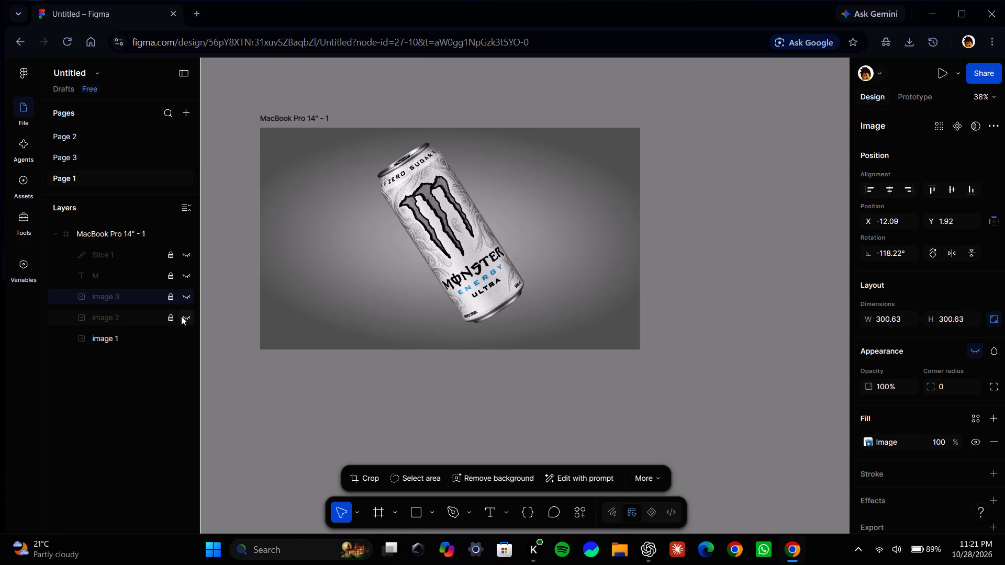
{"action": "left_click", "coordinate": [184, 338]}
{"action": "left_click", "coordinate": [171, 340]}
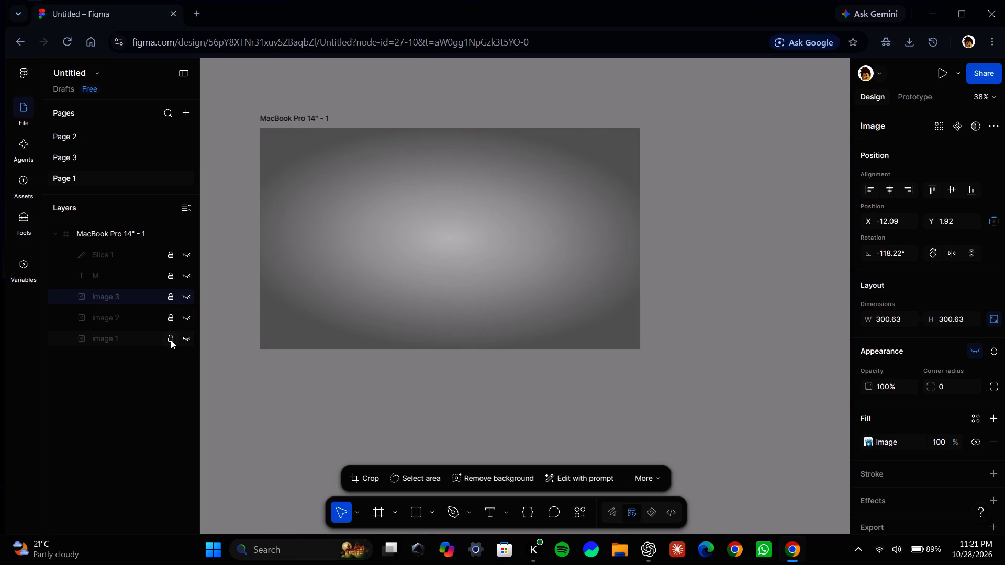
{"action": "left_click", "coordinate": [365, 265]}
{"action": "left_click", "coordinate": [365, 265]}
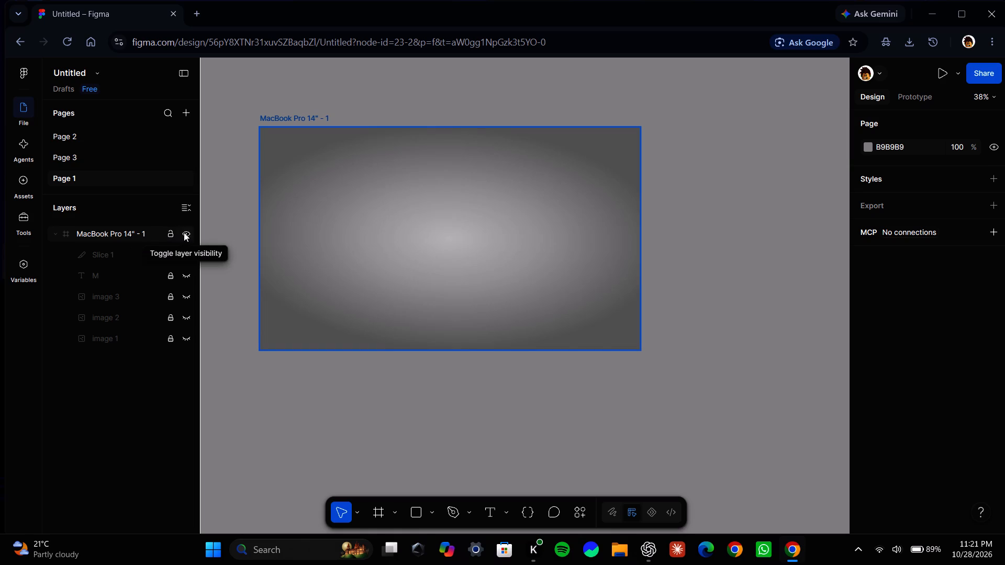
Add a new blank page to the file's page list.
{"action": "left_click", "coordinate": [189, 116]}
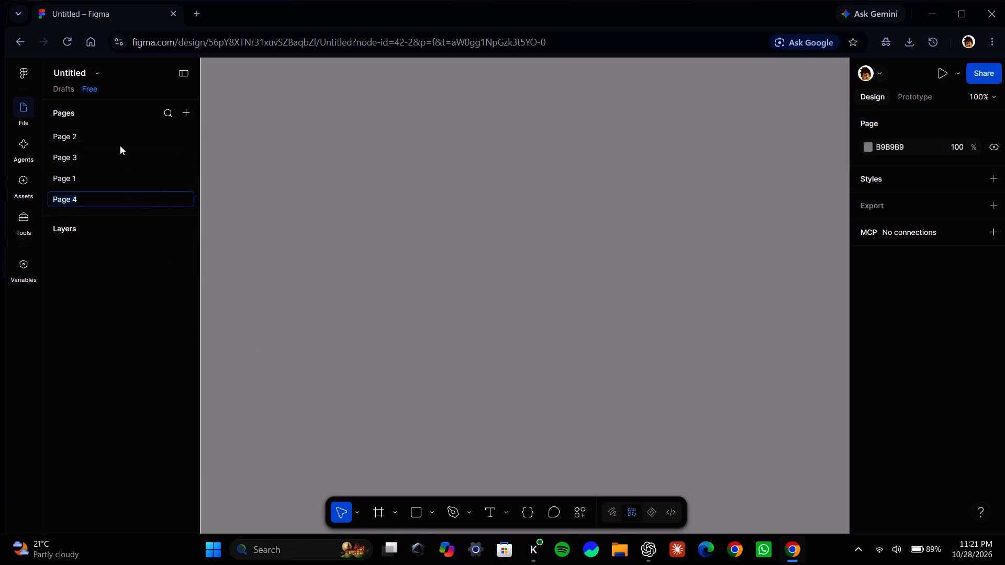
Delete Page 1, which holds the old Monster Energy frame, from the file.
{"action": "left_click", "coordinate": [111, 174]}
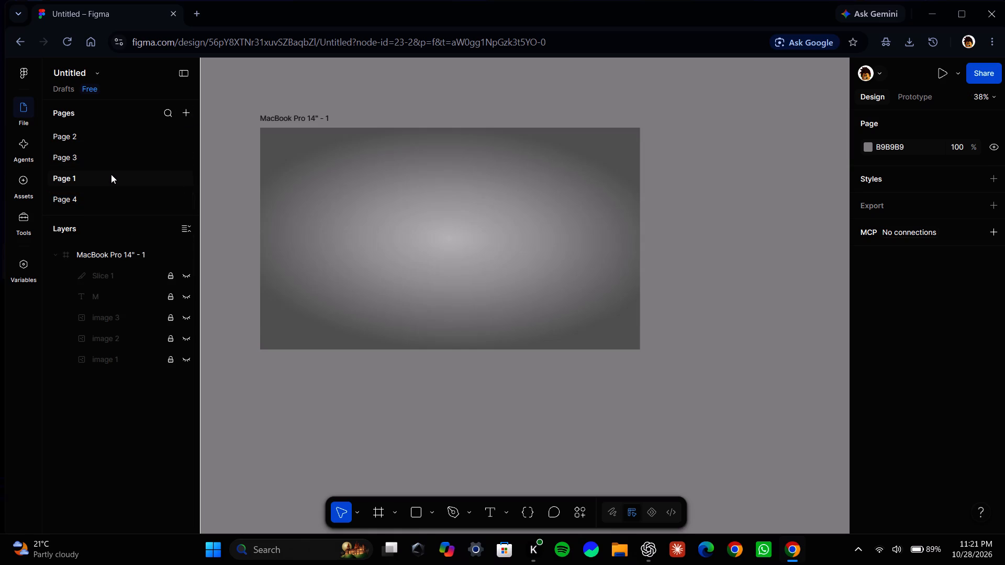
{"action": "right_click", "coordinate": [111, 174]}
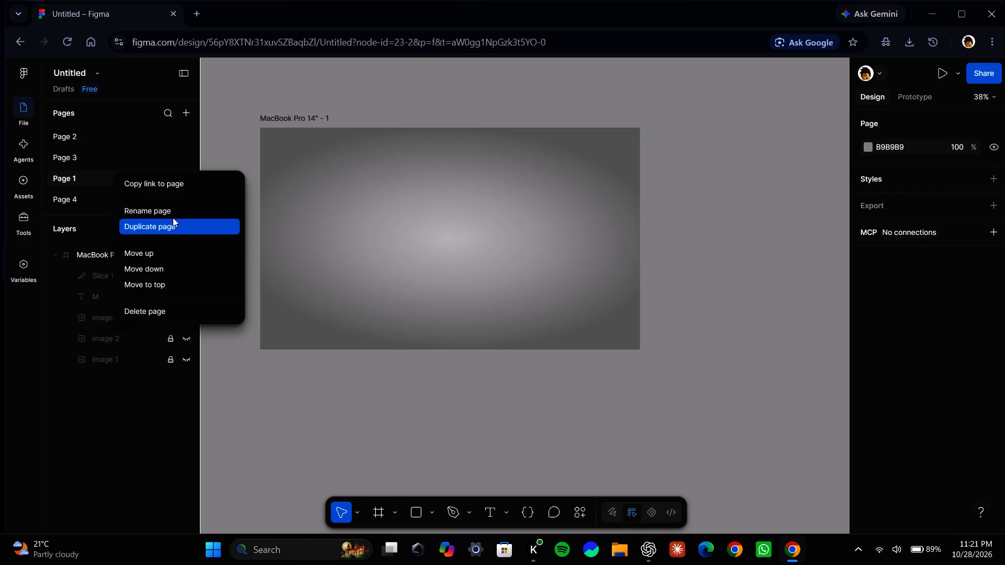
{"action": "left_click", "coordinate": [153, 318]}
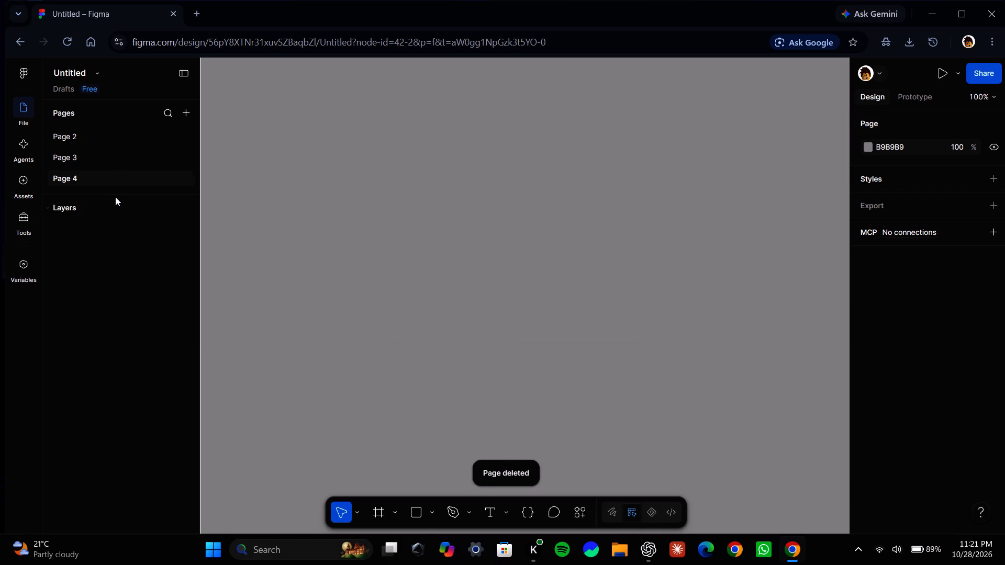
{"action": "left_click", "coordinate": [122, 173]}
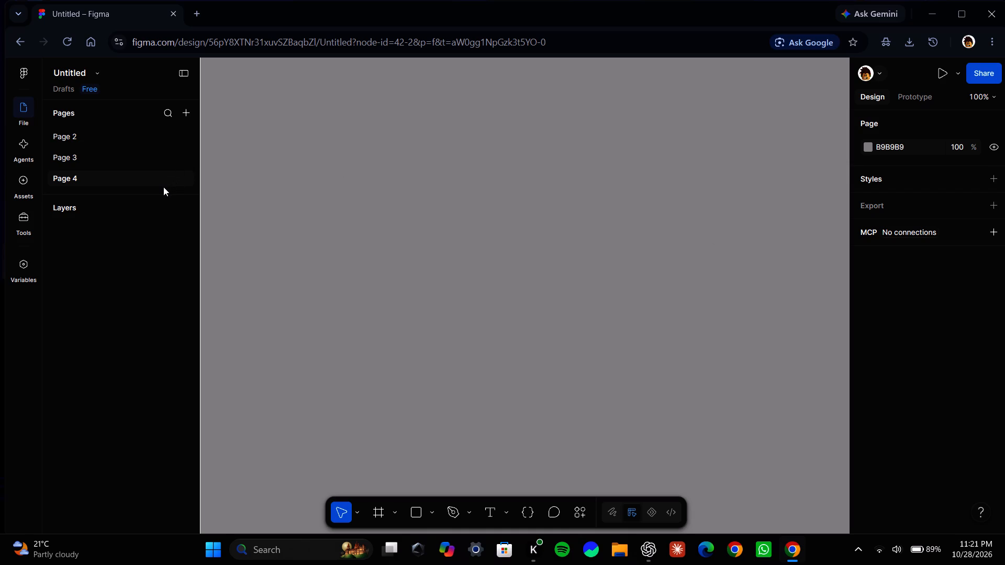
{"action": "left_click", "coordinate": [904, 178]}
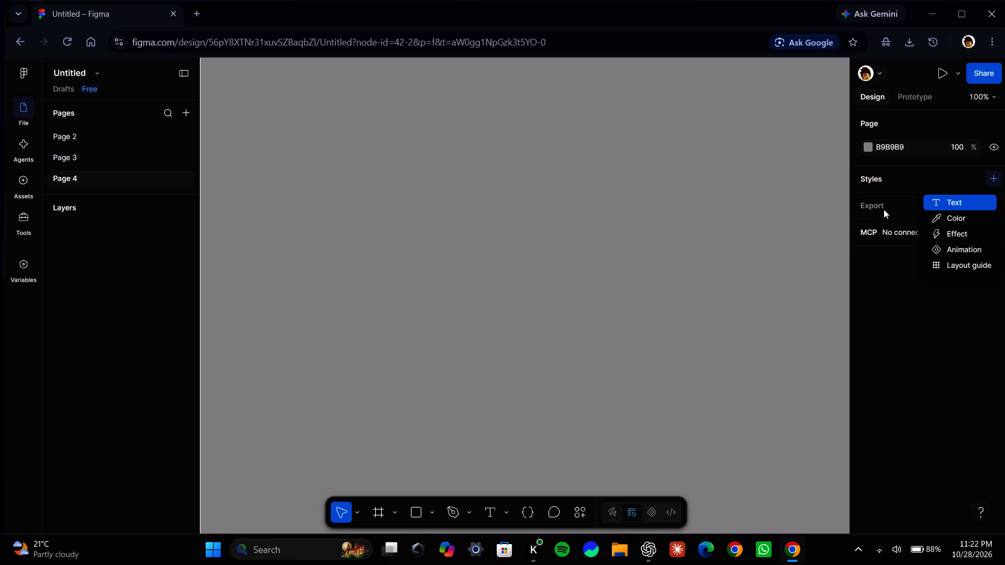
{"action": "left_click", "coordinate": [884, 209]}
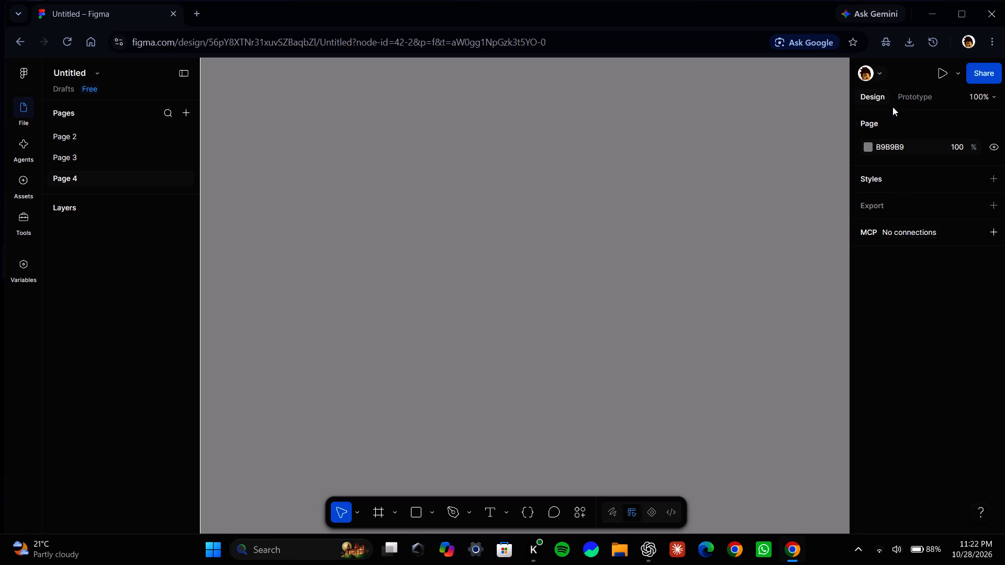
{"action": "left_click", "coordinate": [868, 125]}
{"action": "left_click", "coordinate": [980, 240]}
Look through the designs on Page 3 and Page 2, and return to the blank Page 4.
{"action": "left_click", "coordinate": [136, 161]}
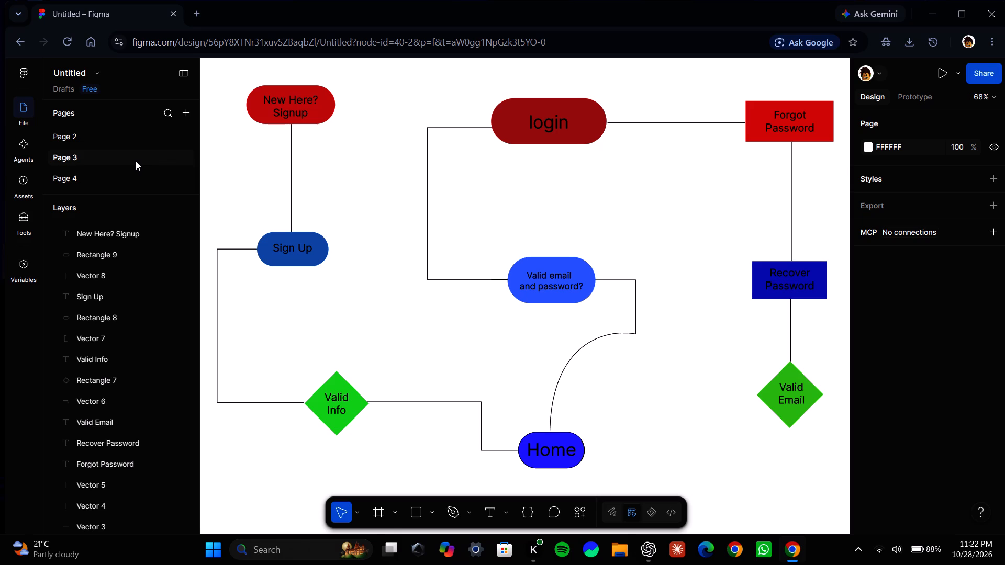
{"action": "left_click", "coordinate": [123, 134]}
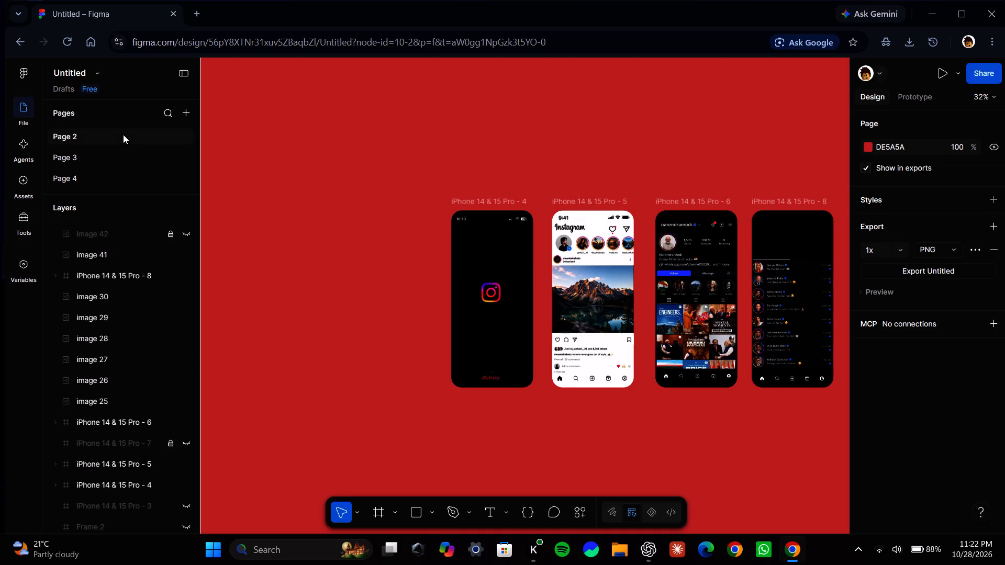
{"action": "left_click", "coordinate": [90, 177]}
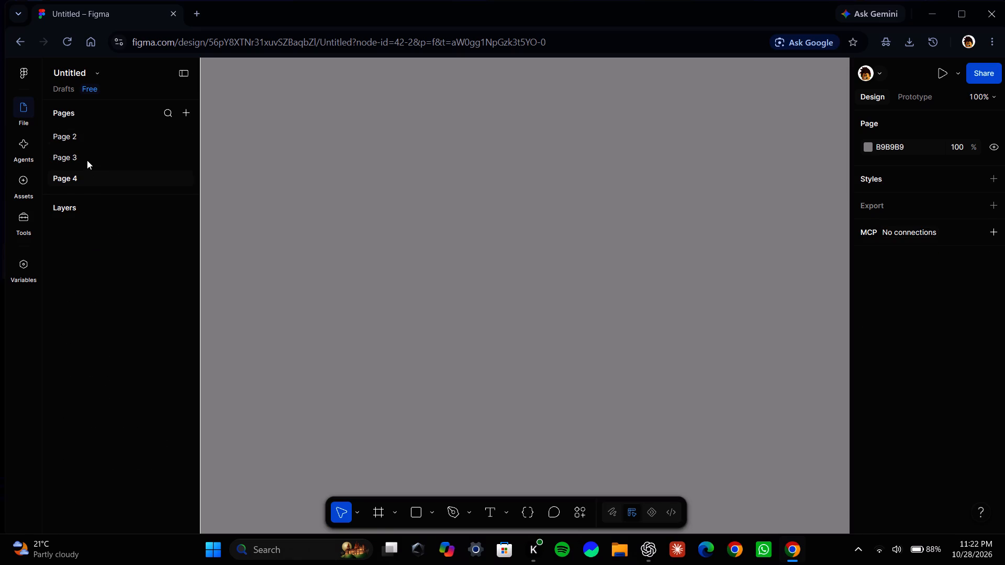
{"action": "left_click", "coordinate": [85, 151]}
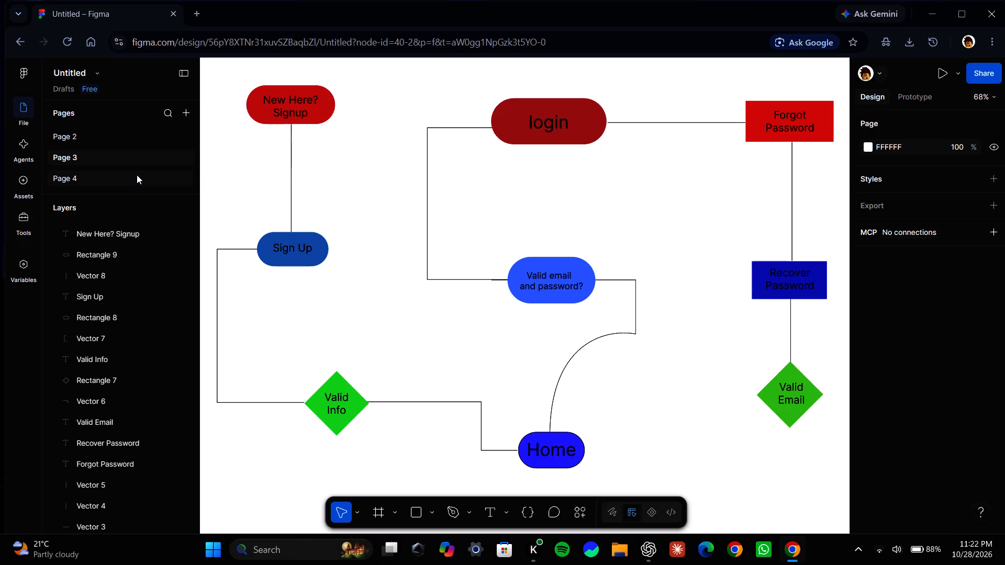
{"action": "left_click", "coordinate": [115, 179]}
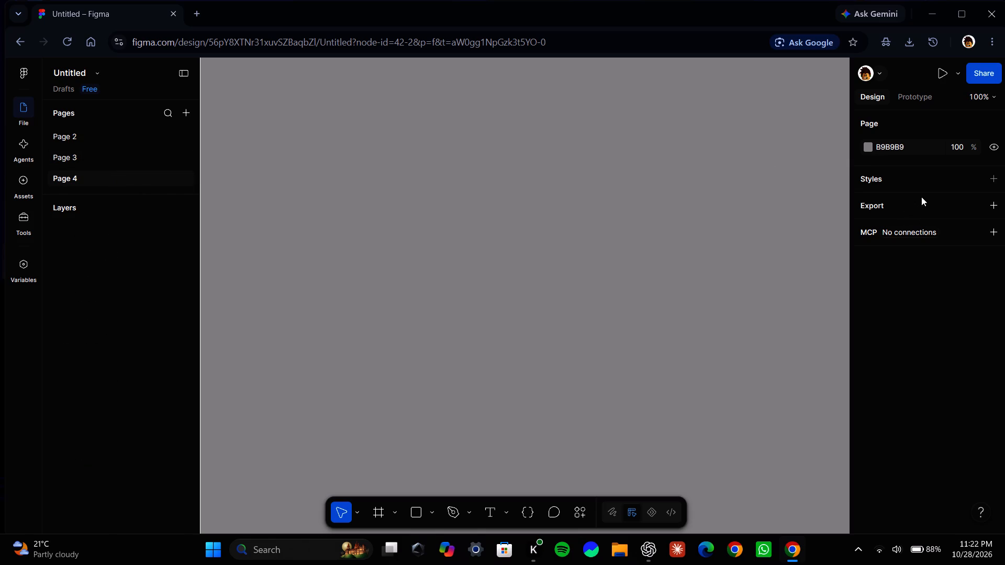
Add a 1x PNG export setting to the blank Page 4.
{"action": "left_click", "coordinate": [907, 176]}
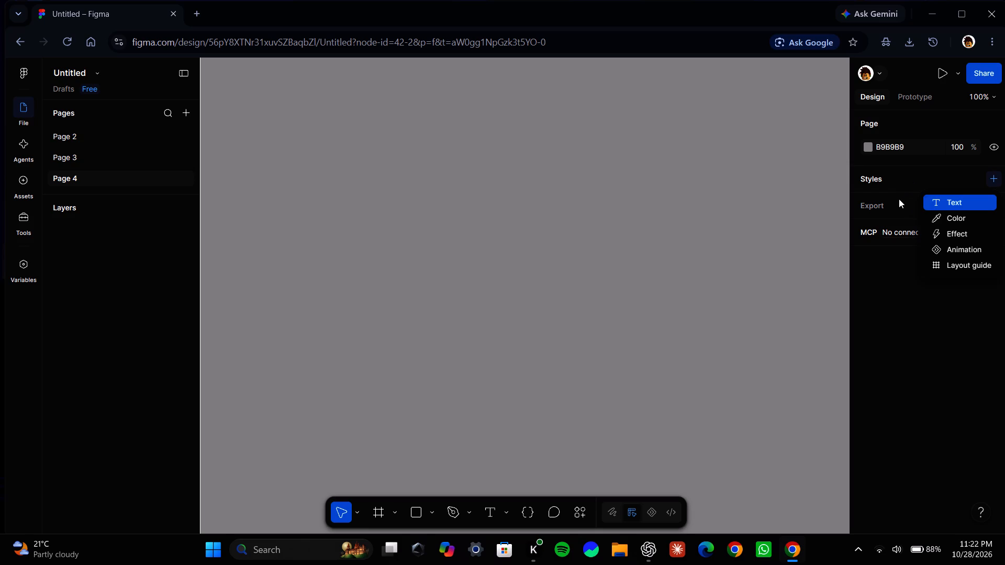
{"action": "left_click", "coordinate": [899, 199]}
{"action": "left_click", "coordinate": [899, 199]}
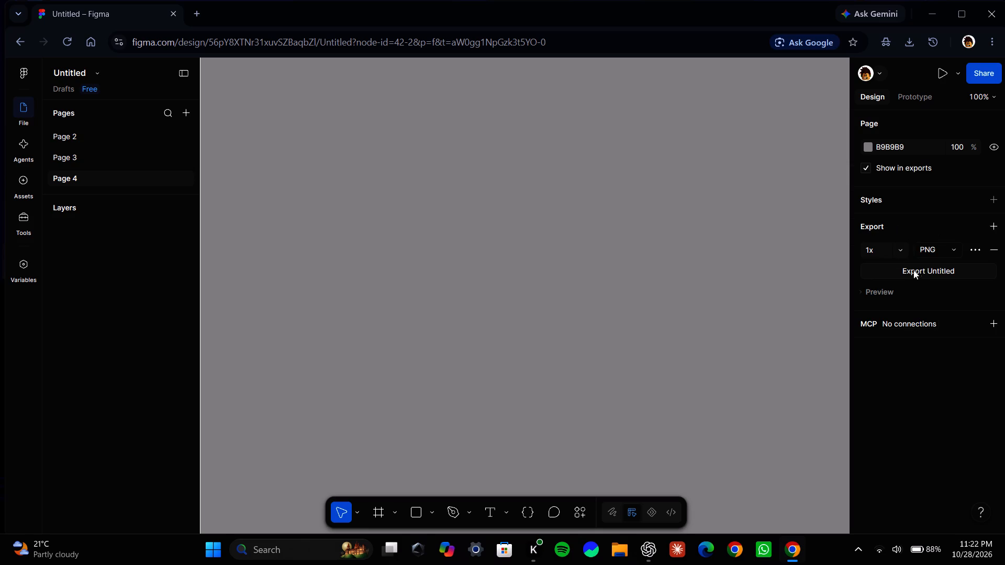
{"action": "left_click", "coordinate": [922, 204]}
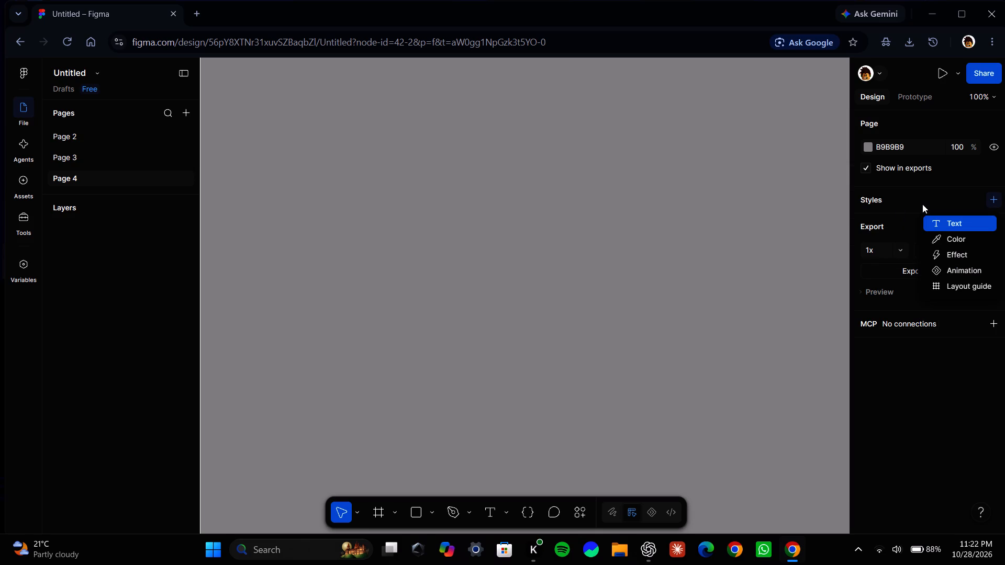
{"action": "left_click", "coordinate": [947, 367]}
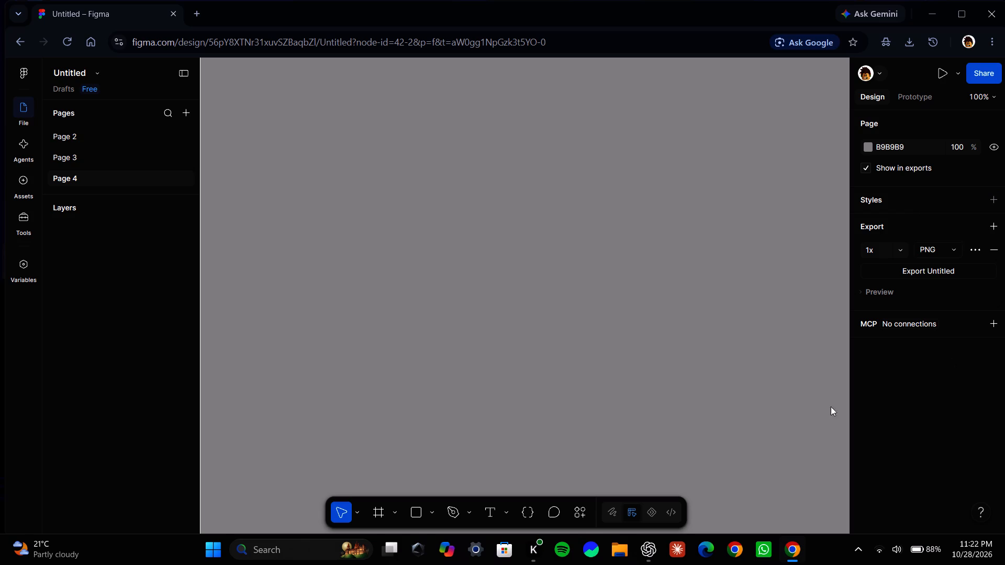
Create a MacBook Pro 14" frame of 1512 × 982 on Page 4 from the desktop frame presets.
{"action": "left_click", "coordinate": [386, 514]}
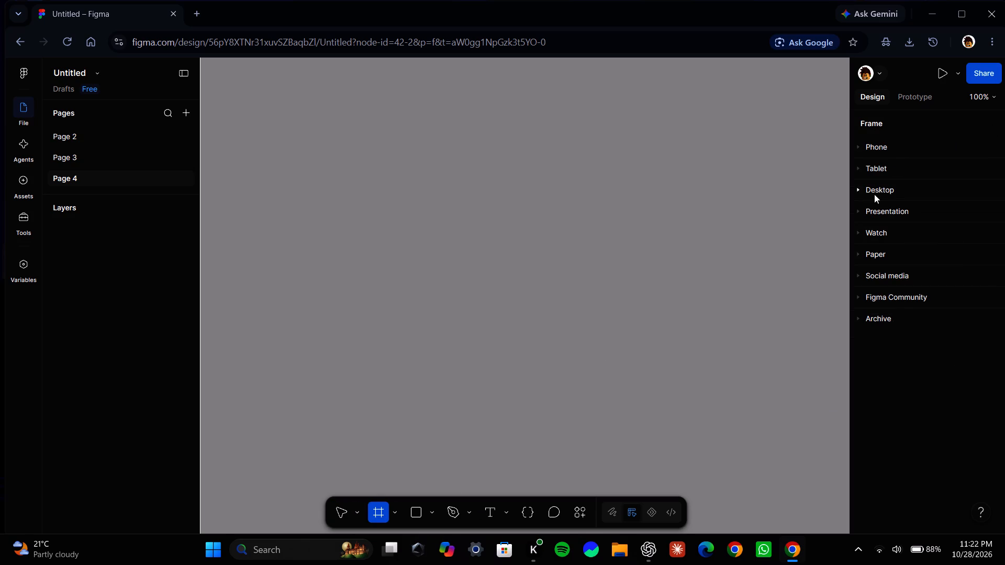
{"action": "left_click", "coordinate": [901, 196]}
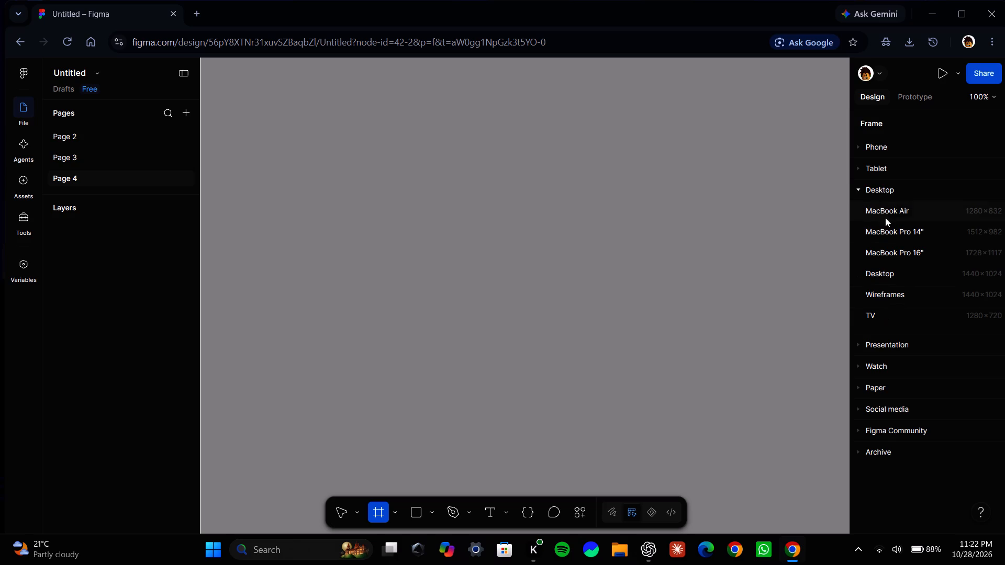
{"action": "left_click", "coordinate": [931, 224]}
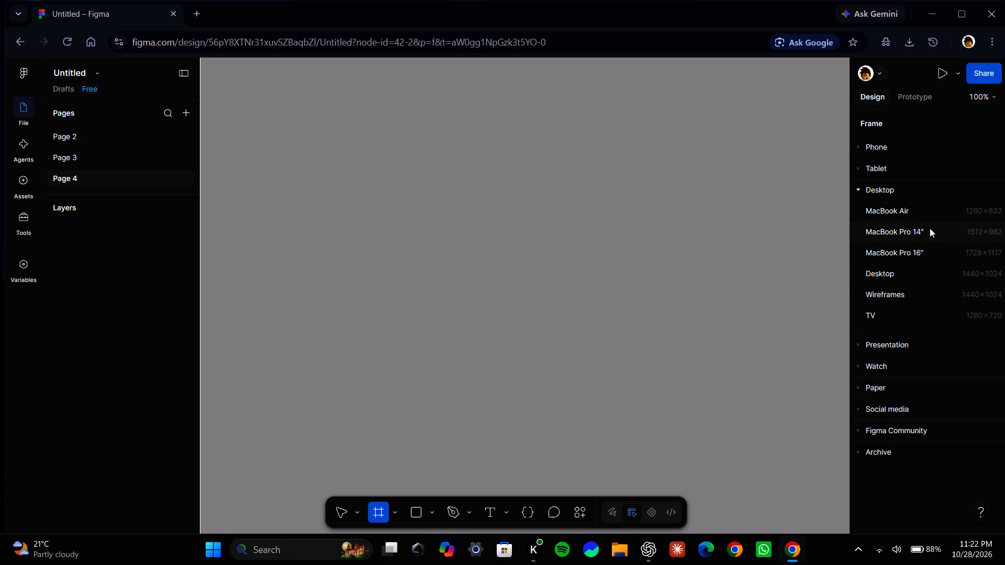
{"action": "double_click", "coordinate": [921, 232]}
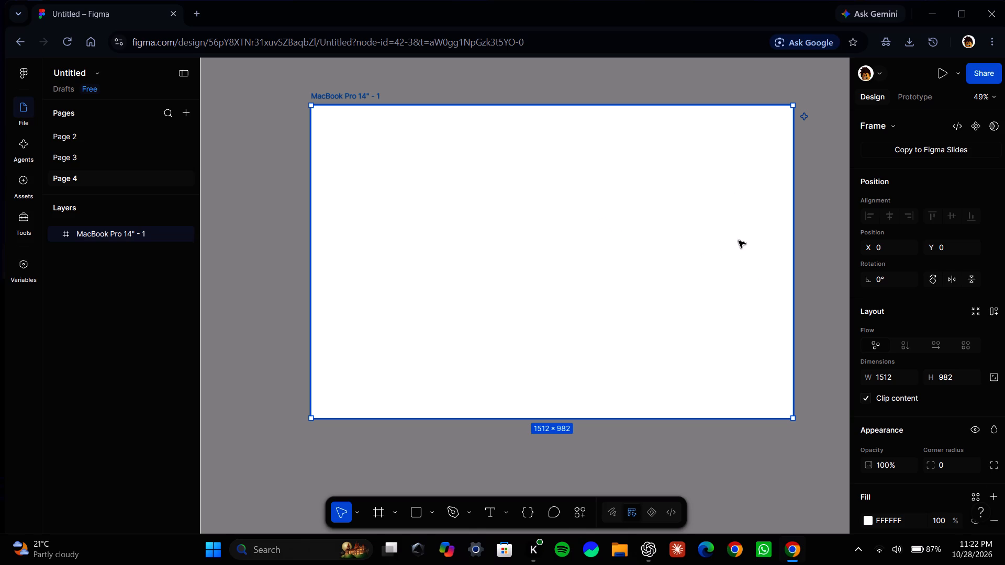
Open the white fill of the new MacBook Pro 14" frame for colour editing.
{"action": "scroll", "coordinate": [952, 390], "scroll_direction": "down", "scroll_amount": 2}
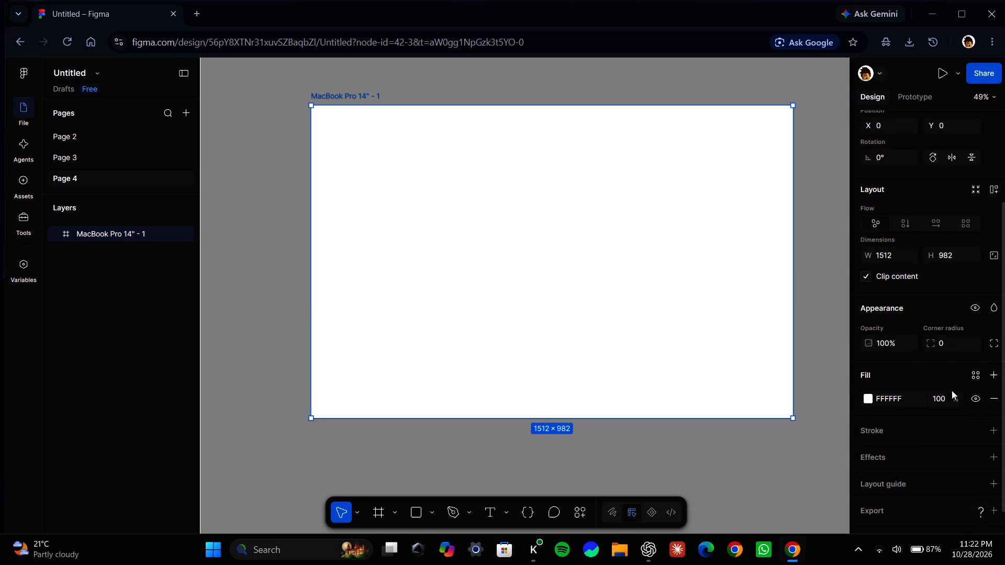
{"action": "left_click", "coordinate": [870, 399]}
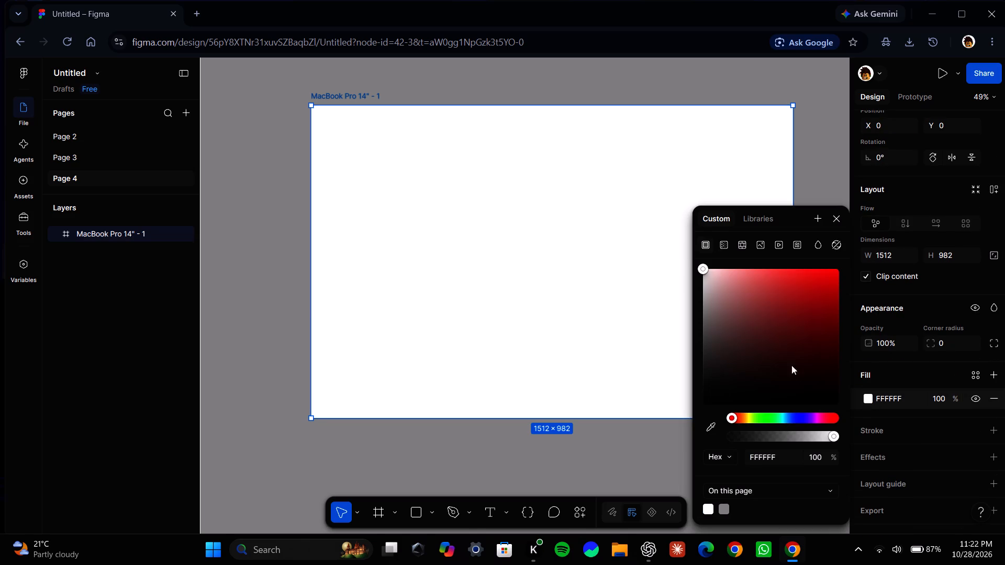
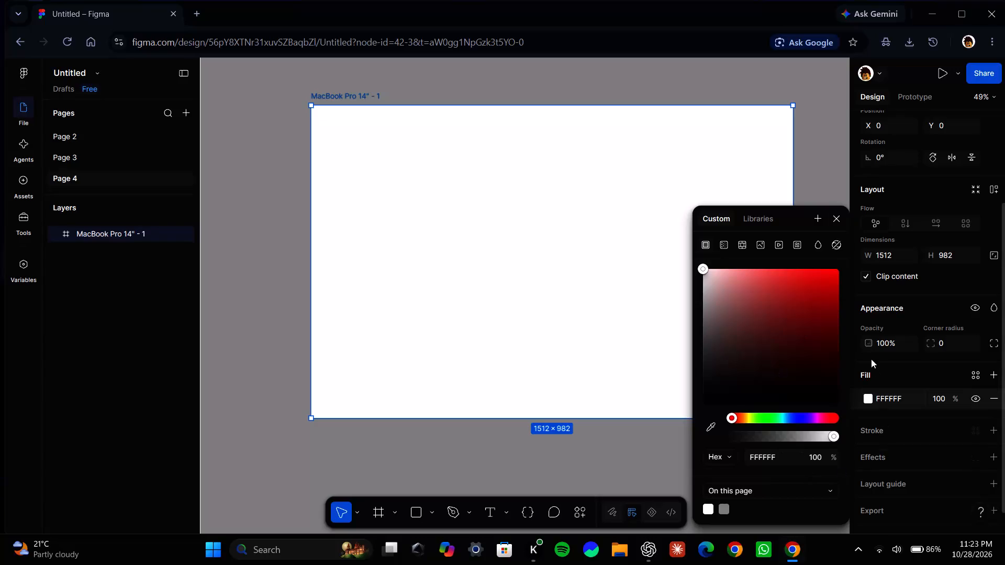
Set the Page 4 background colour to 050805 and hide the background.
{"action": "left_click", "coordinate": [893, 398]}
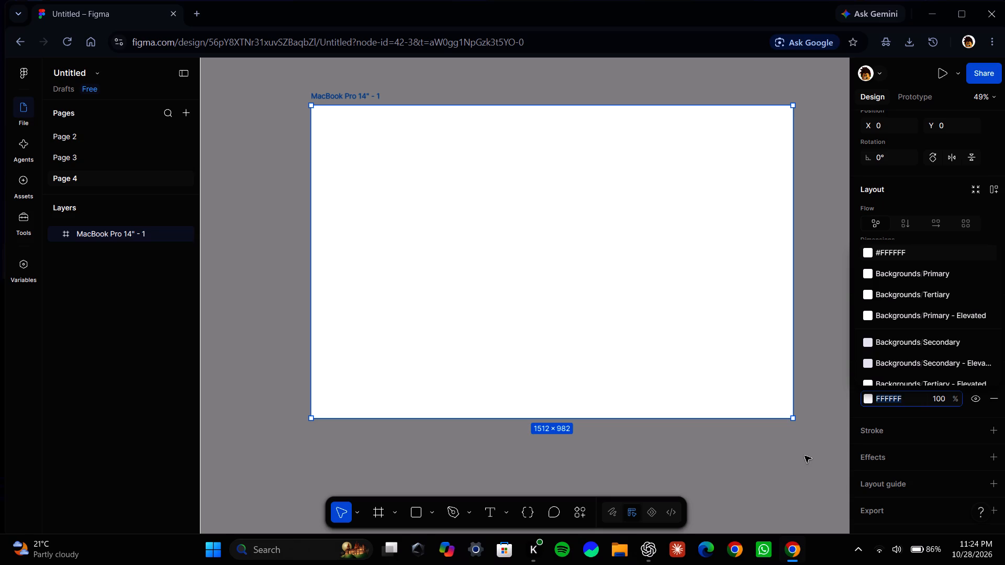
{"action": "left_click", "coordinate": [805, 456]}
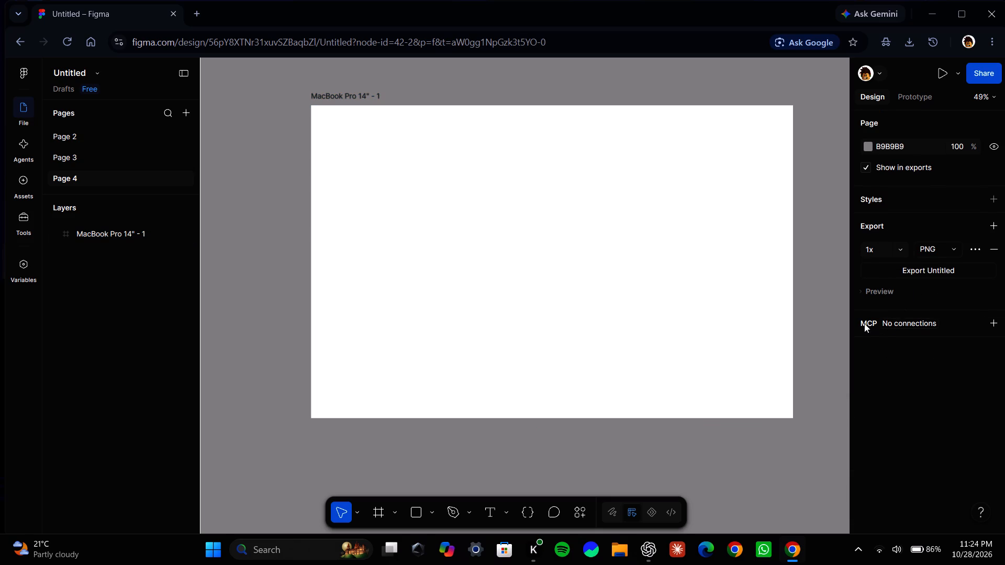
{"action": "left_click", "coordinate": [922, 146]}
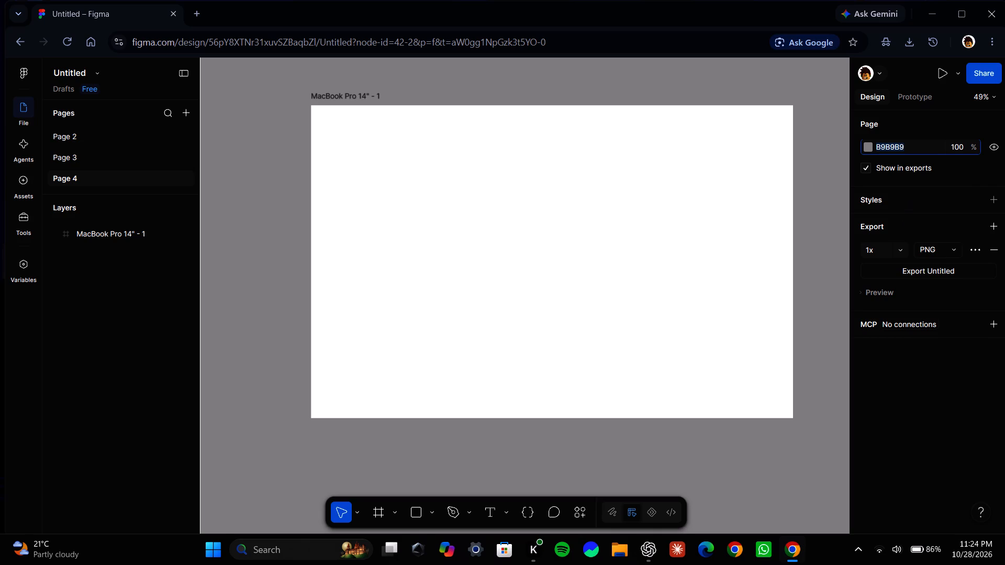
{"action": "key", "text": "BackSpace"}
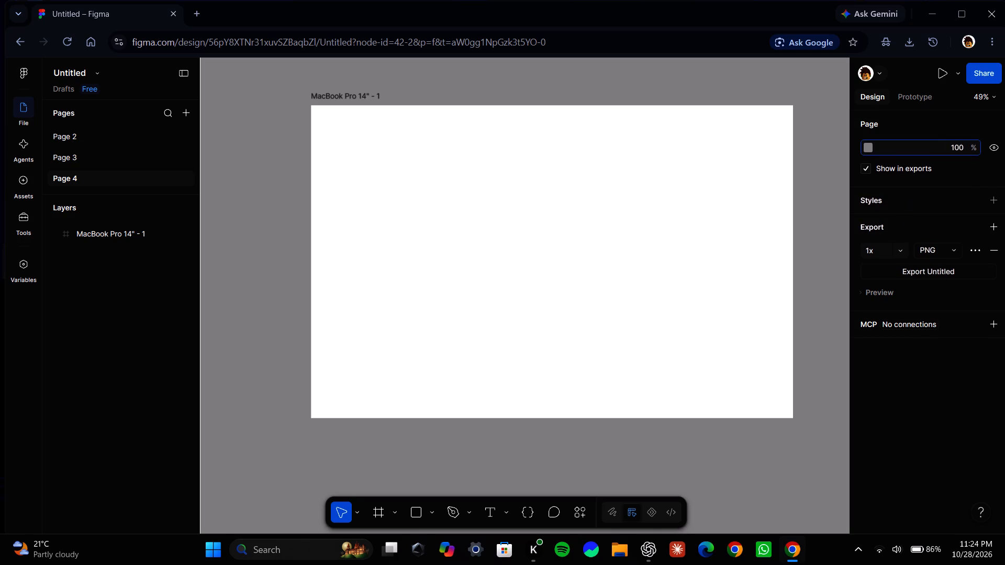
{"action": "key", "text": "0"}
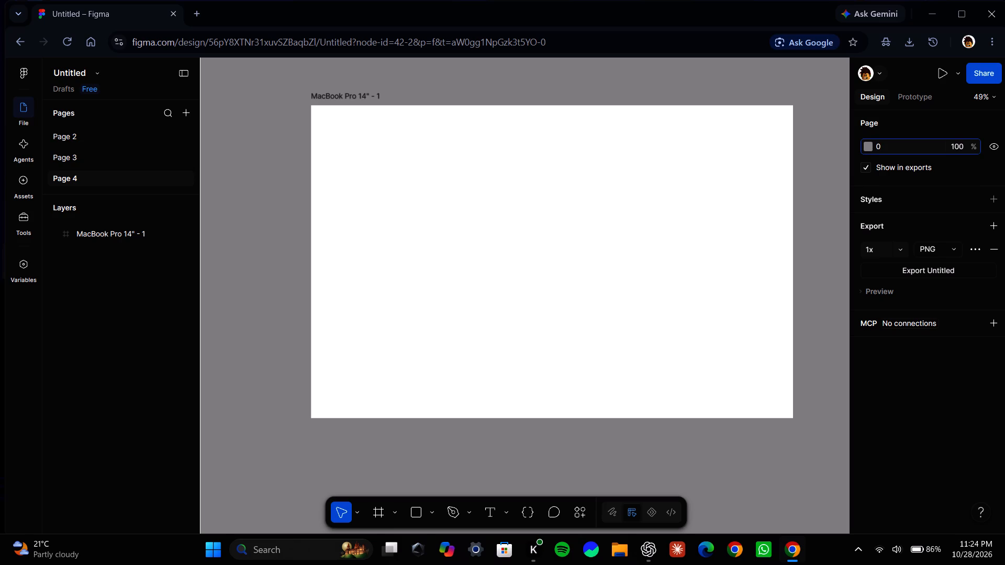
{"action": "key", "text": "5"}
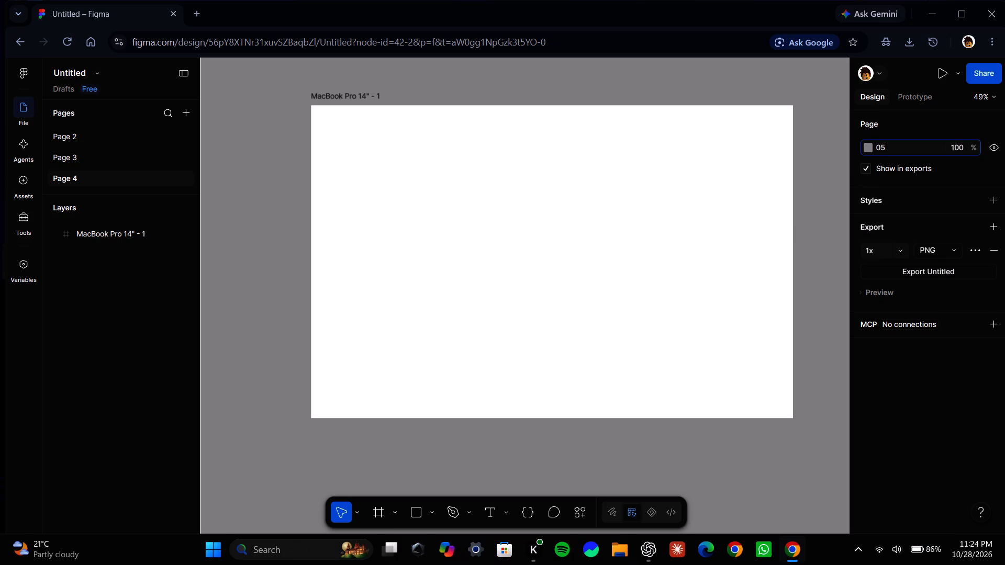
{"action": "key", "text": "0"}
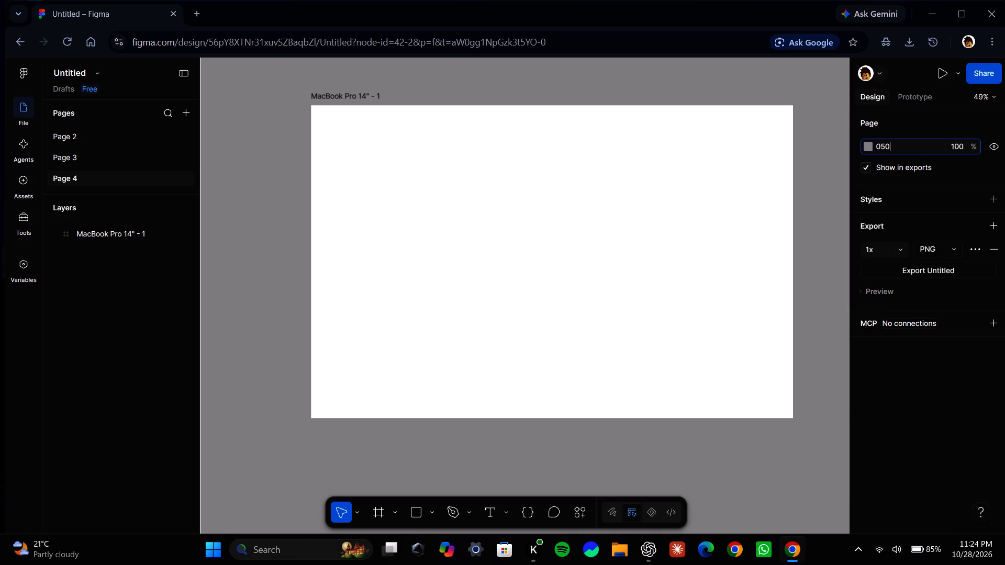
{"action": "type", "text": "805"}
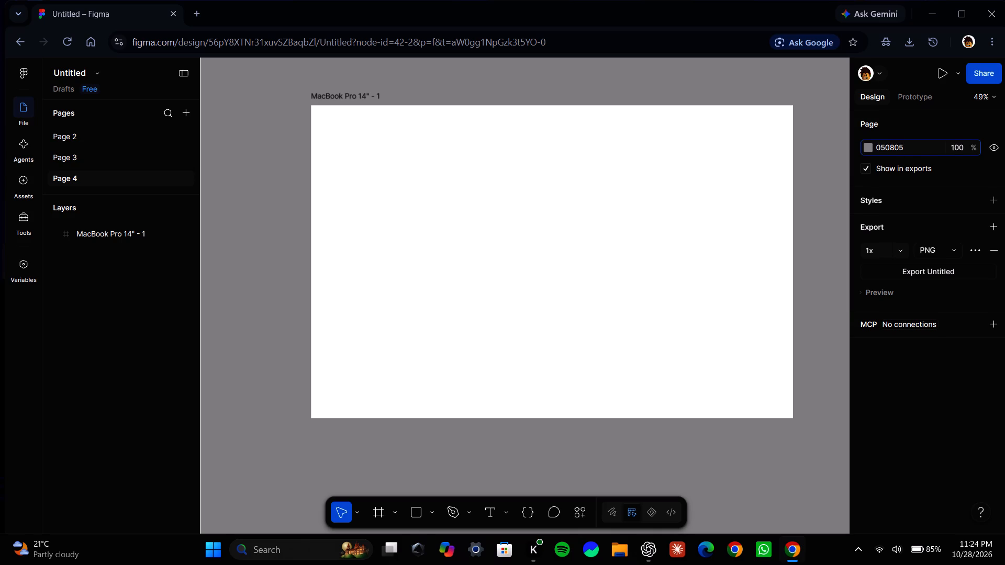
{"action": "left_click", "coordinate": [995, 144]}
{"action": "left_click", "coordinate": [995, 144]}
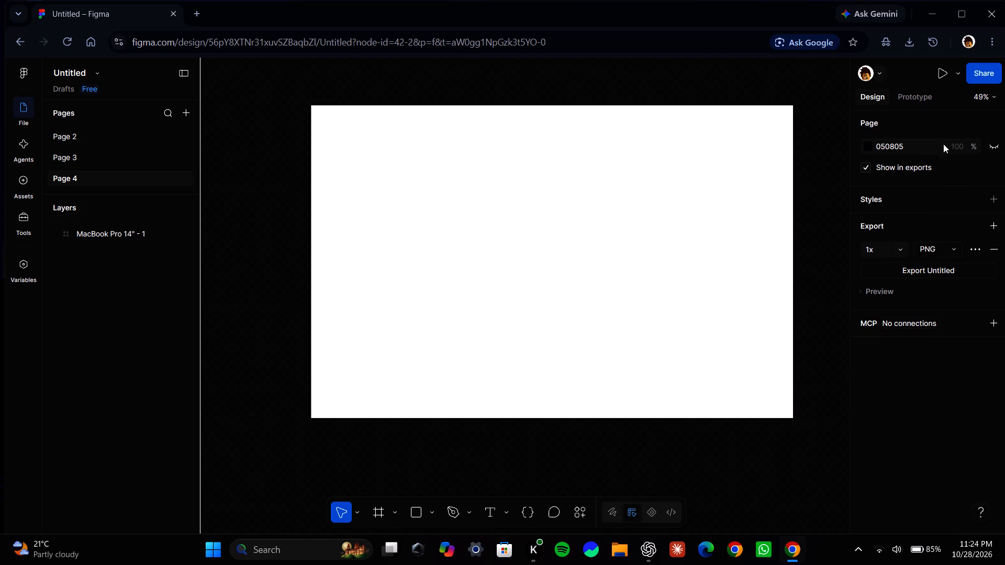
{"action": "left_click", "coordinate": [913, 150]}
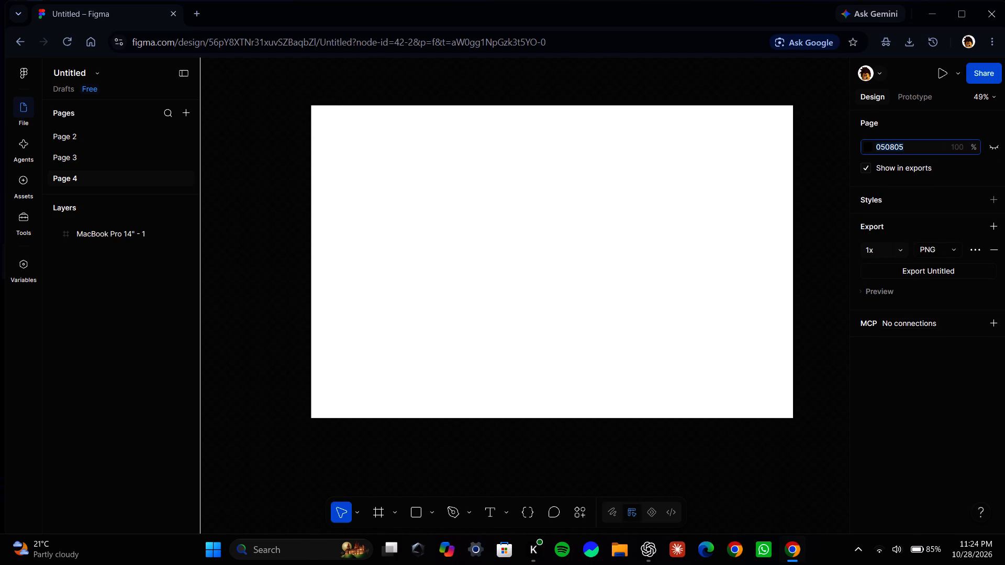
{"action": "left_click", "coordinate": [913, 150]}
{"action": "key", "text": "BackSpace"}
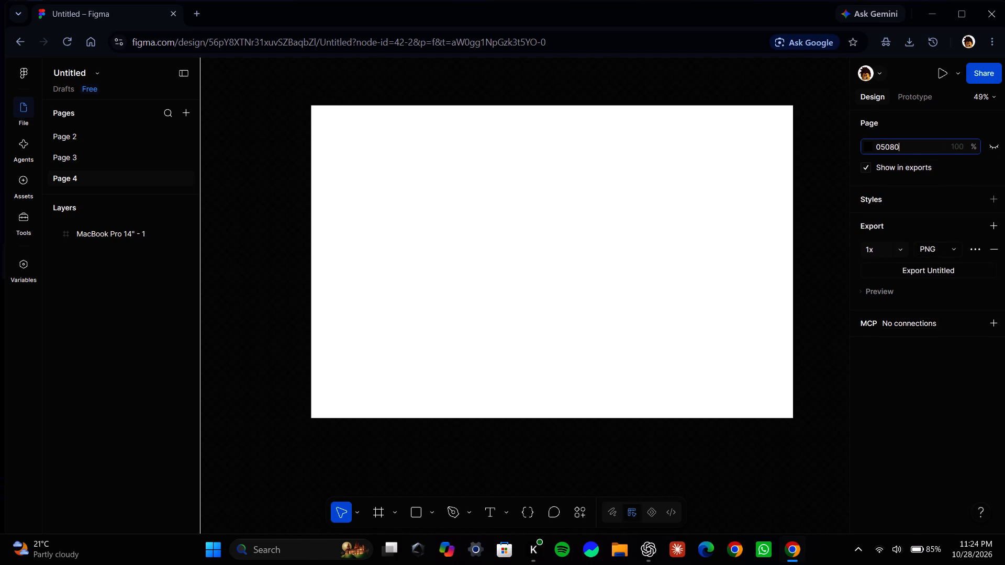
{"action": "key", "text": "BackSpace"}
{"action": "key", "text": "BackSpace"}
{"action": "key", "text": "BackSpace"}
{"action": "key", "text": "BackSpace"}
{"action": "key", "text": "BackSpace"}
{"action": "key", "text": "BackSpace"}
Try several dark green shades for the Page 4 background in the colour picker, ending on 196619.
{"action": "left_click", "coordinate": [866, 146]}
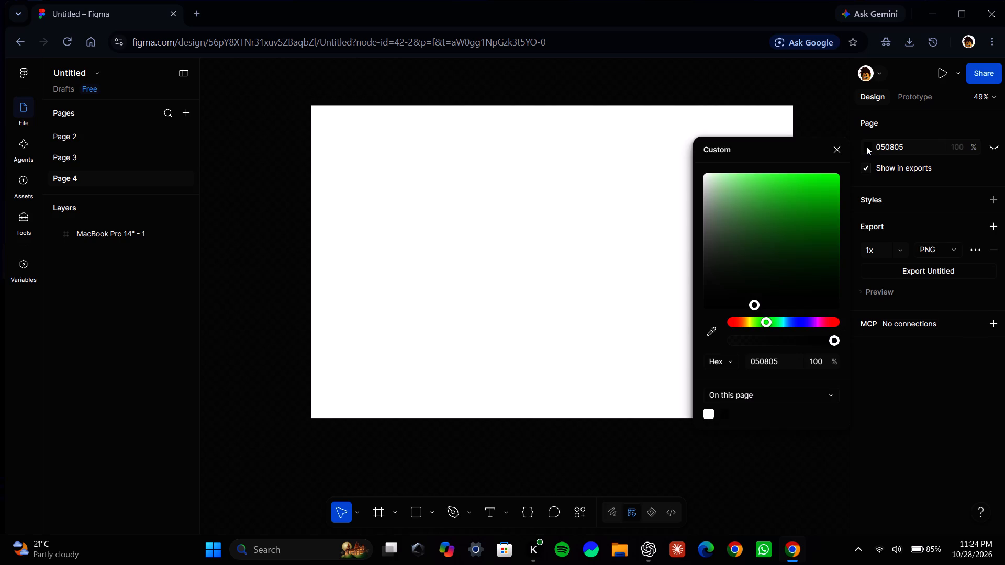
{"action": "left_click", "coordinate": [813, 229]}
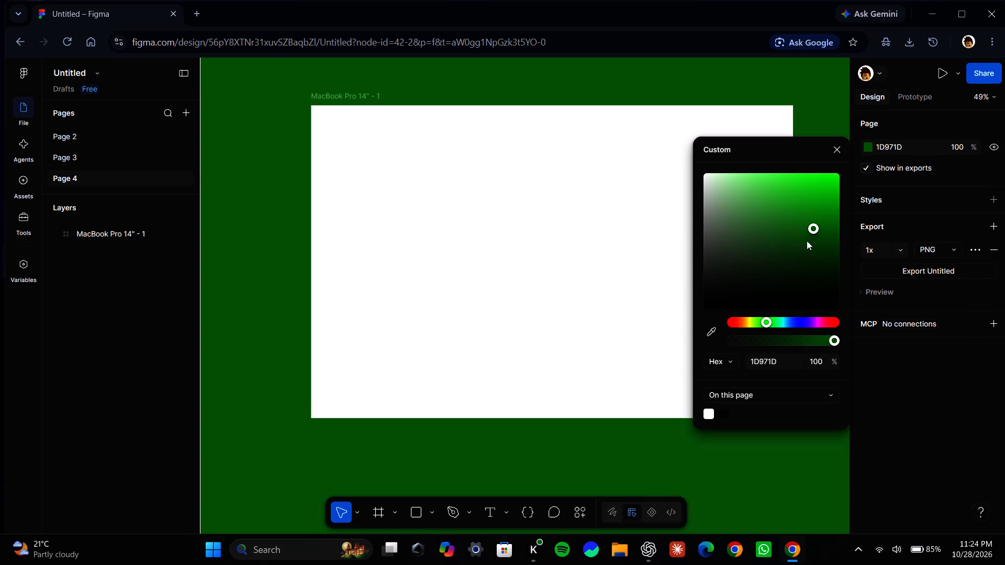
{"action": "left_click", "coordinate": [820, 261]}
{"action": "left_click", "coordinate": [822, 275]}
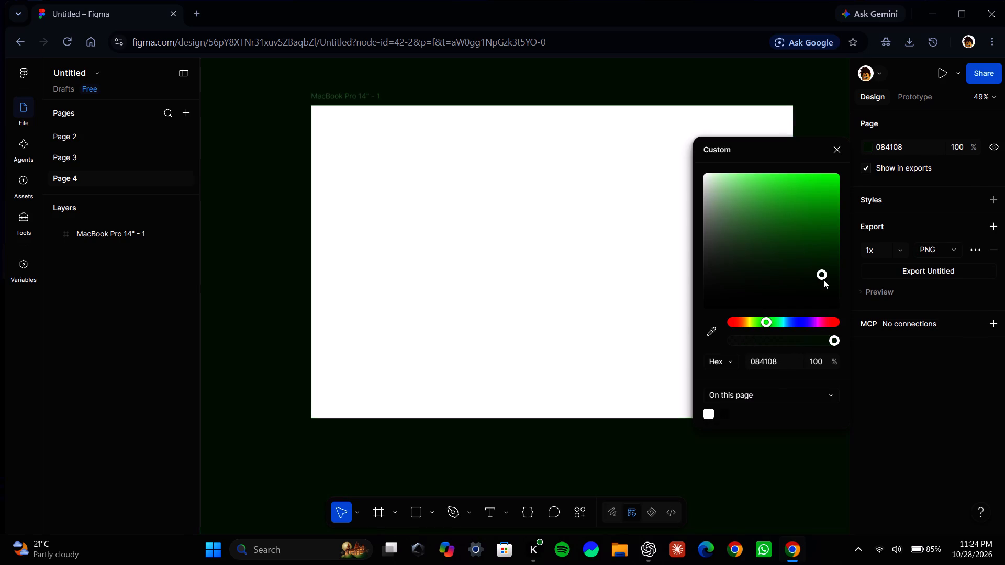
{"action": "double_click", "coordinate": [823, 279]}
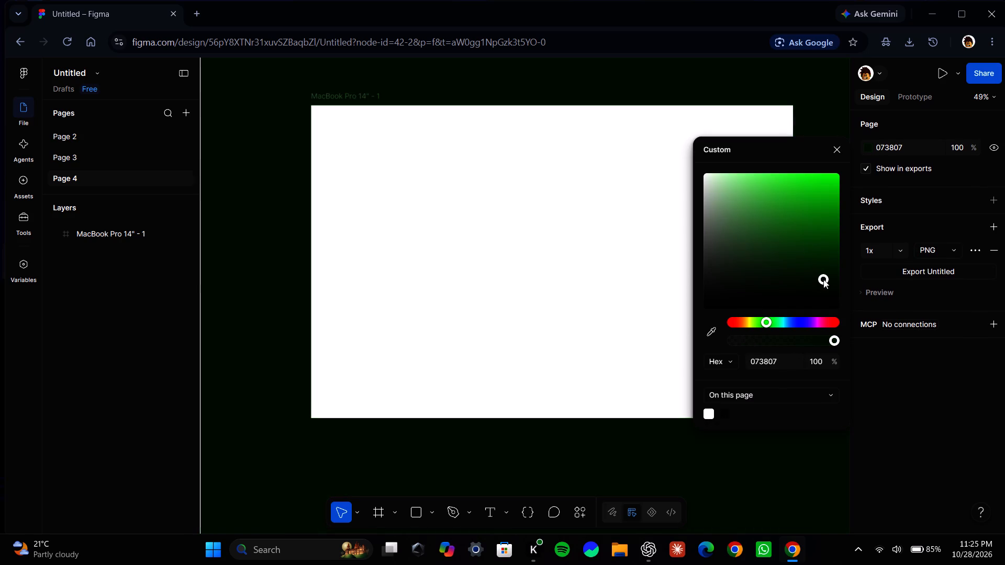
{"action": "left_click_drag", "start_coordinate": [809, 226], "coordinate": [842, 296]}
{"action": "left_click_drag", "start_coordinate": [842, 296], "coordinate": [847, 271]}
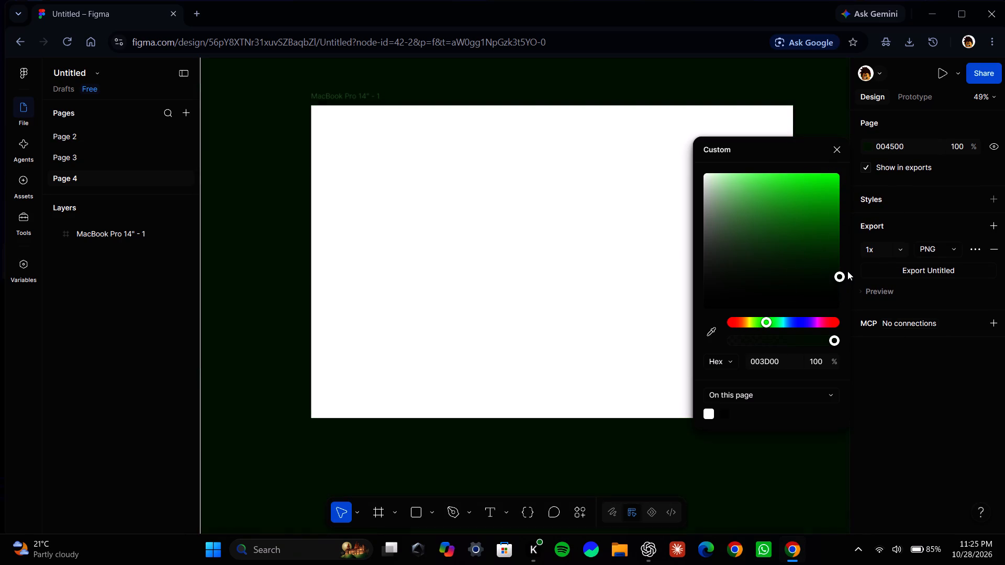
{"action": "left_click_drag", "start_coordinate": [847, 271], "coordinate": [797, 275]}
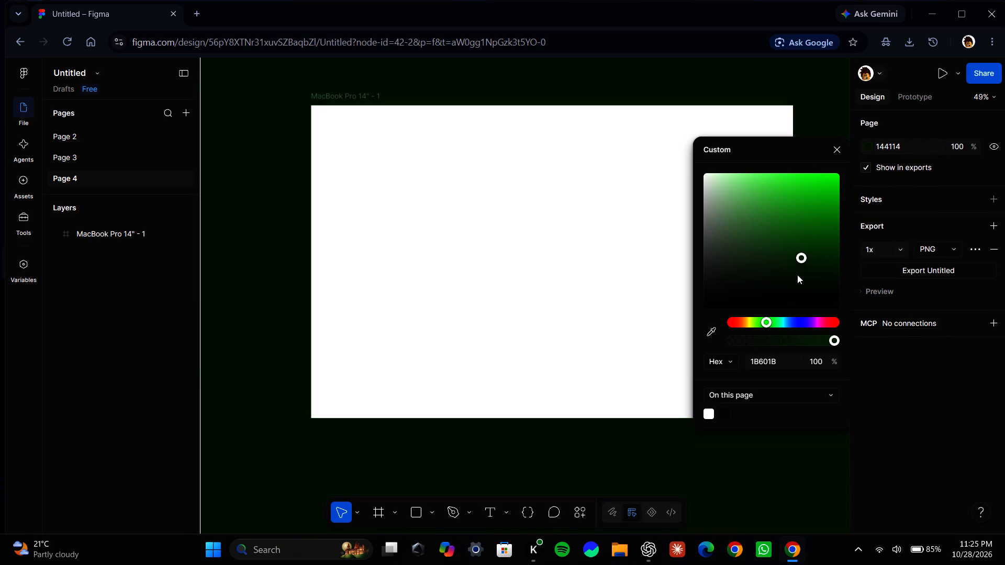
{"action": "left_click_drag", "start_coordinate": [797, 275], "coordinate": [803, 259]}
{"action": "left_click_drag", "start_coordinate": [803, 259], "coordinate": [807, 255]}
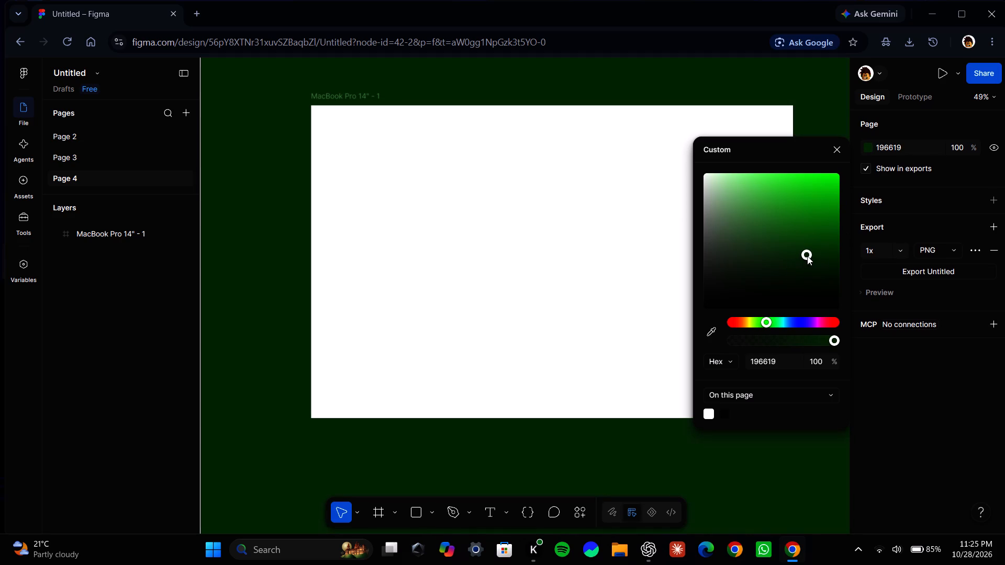
Change the Page 4 background to the neutral grey BABABA at 100% and close the colour picker.
{"action": "left_click_drag", "start_coordinate": [806, 252], "coordinate": [689, 171]}
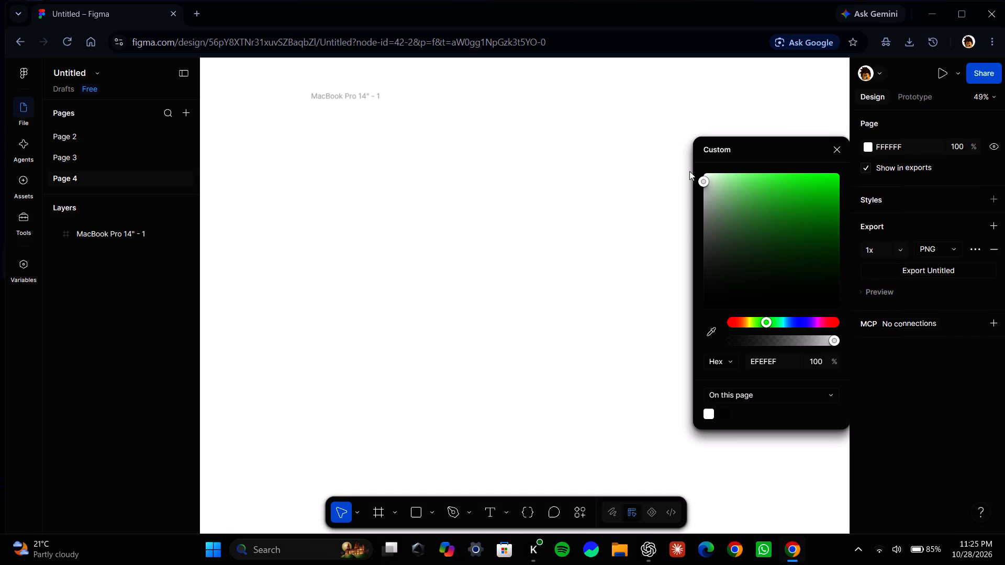
{"action": "left_click_drag", "start_coordinate": [689, 171], "coordinate": [703, 211]}
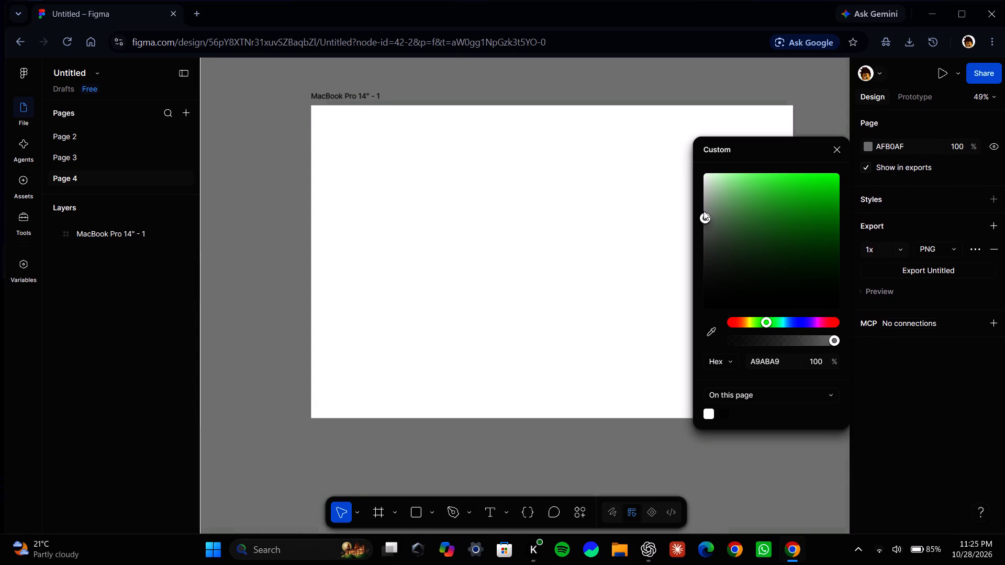
{"action": "left_click_drag", "start_coordinate": [703, 211], "coordinate": [683, 201]}
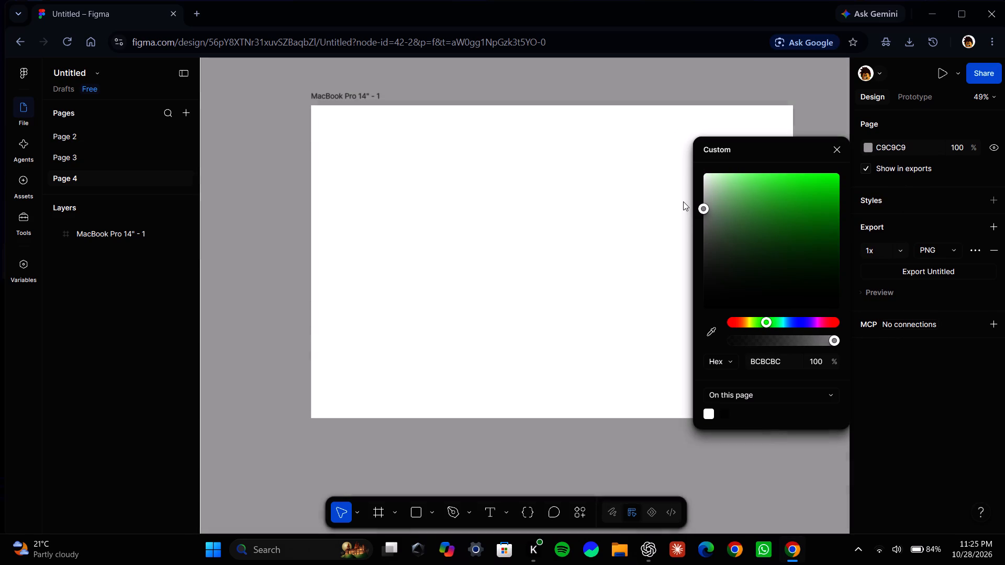
{"action": "left_click_drag", "start_coordinate": [683, 201], "coordinate": [683, 201]}
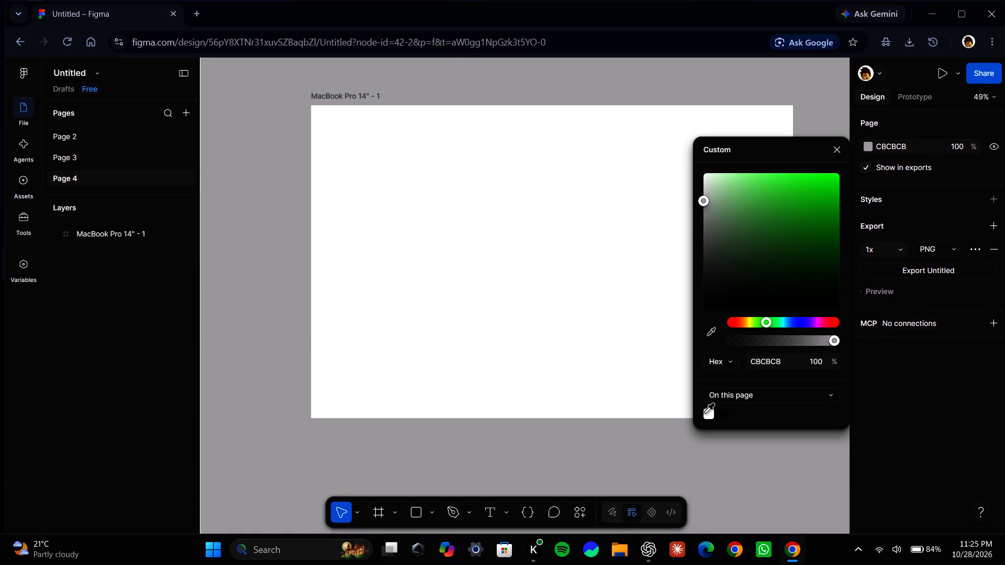
{"action": "left_click", "coordinate": [705, 413]}
{"action": "left_click", "coordinate": [705, 413]}
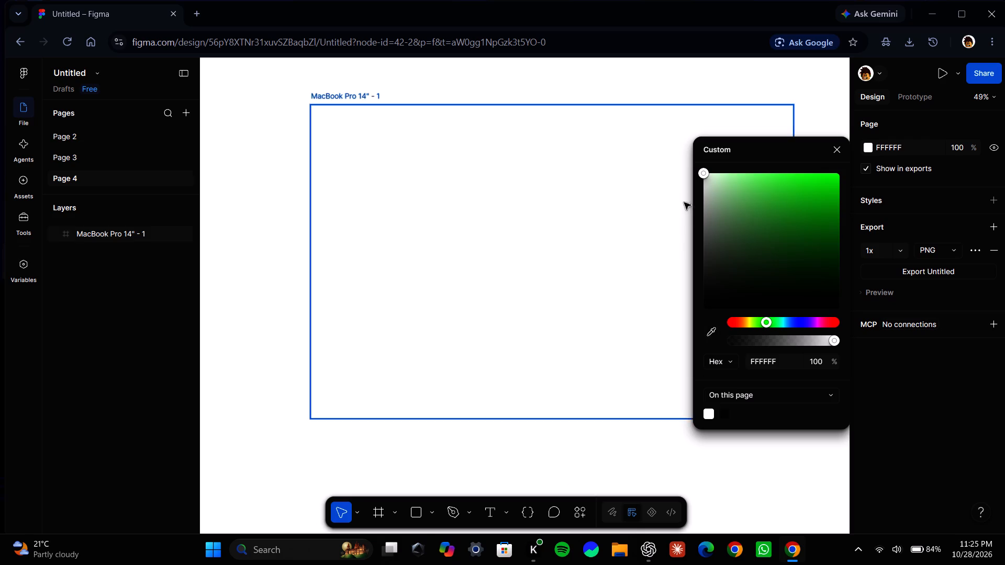
{"action": "left_click_drag", "start_coordinate": [702, 174], "coordinate": [701, 204]}
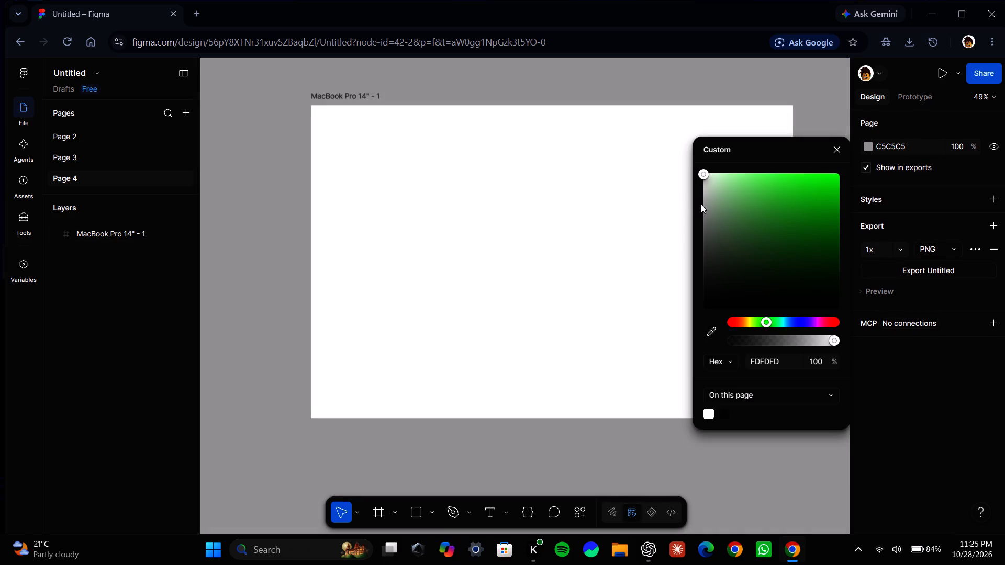
{"action": "left_click_drag", "start_coordinate": [701, 204], "coordinate": [695, 210]}
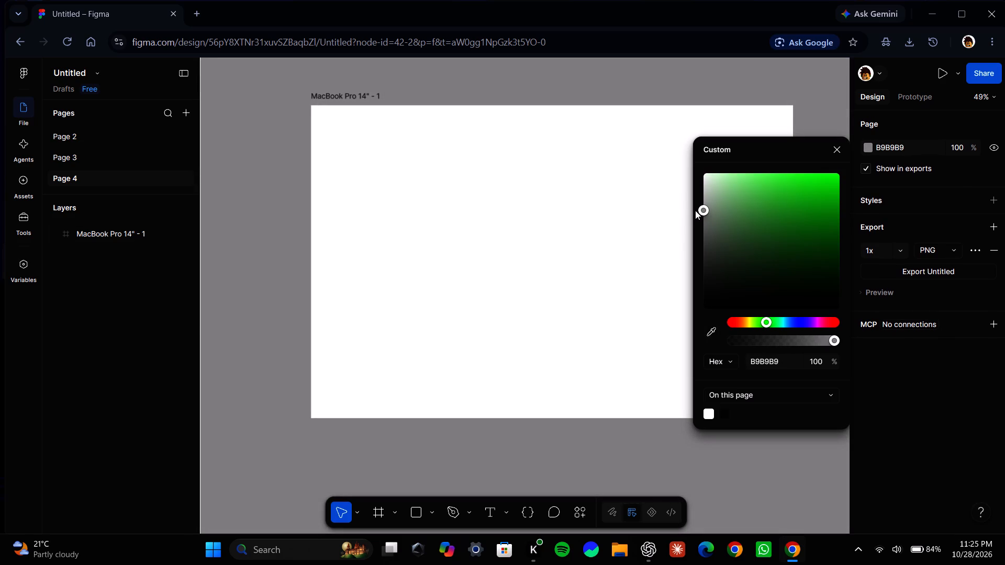
{"action": "left_click_drag", "start_coordinate": [695, 210], "coordinate": [695, 210]}
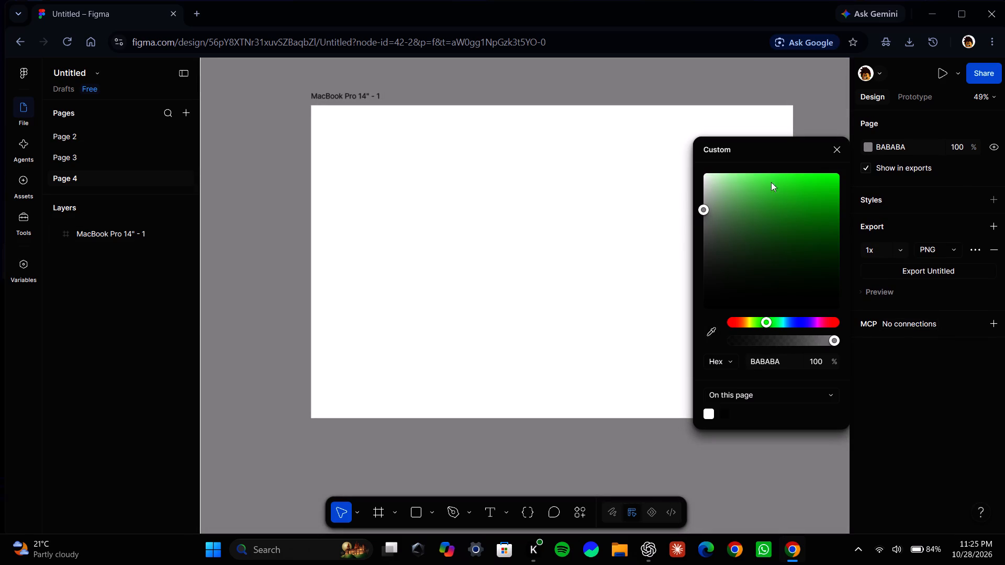
{"action": "left_click", "coordinate": [941, 182]}
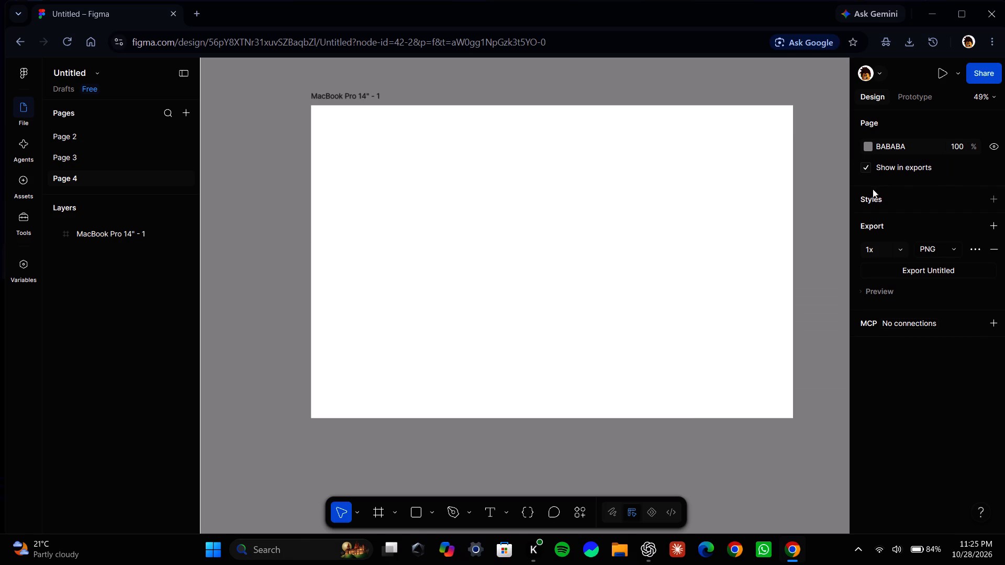
Select the MacBook Pro 14" frame and look through its layout, appearance and fill properties.
{"action": "left_click", "coordinate": [700, 216]}
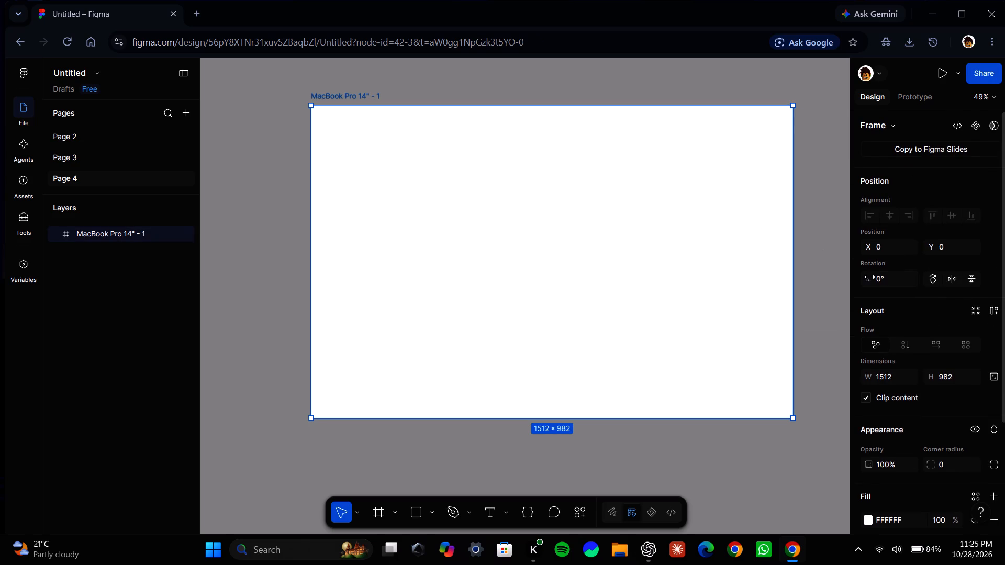
{"action": "scroll", "coordinate": [869, 277], "scroll_direction": "down", "scroll_amount": 4}
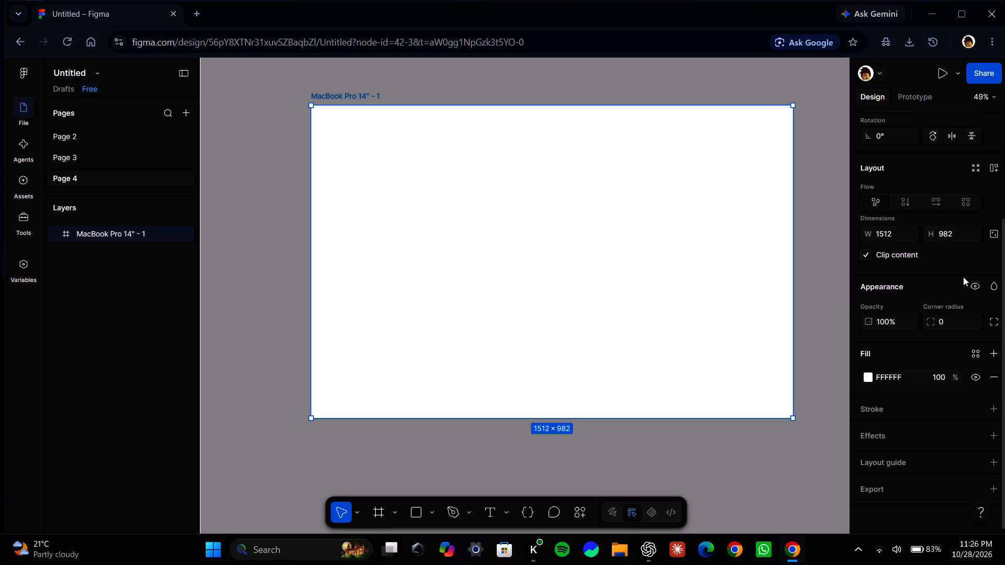
{"action": "scroll", "coordinate": [917, 211], "scroll_direction": "up", "scroll_amount": 2}
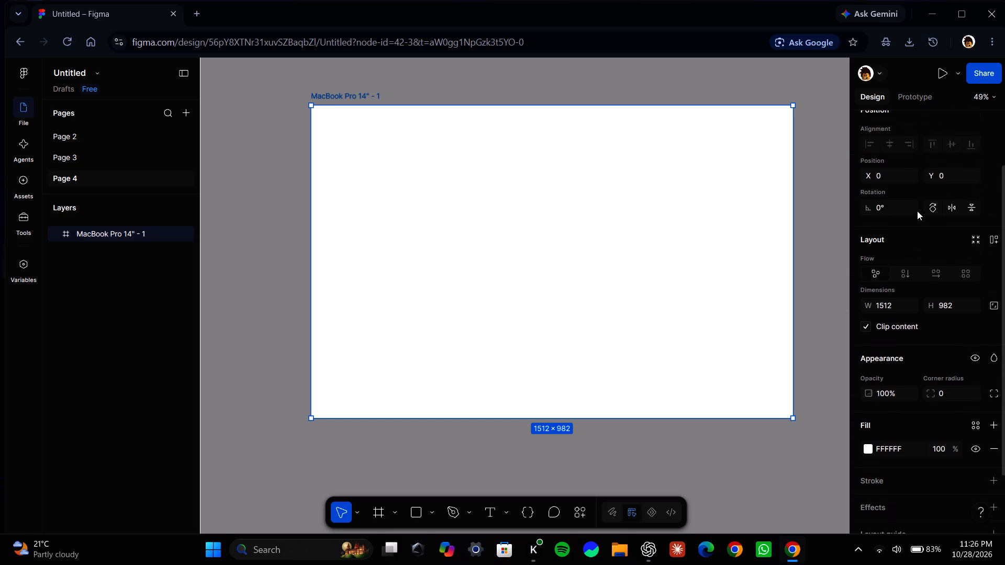
{"action": "scroll", "coordinate": [917, 211], "scroll_direction": "up", "scroll_amount": 2}
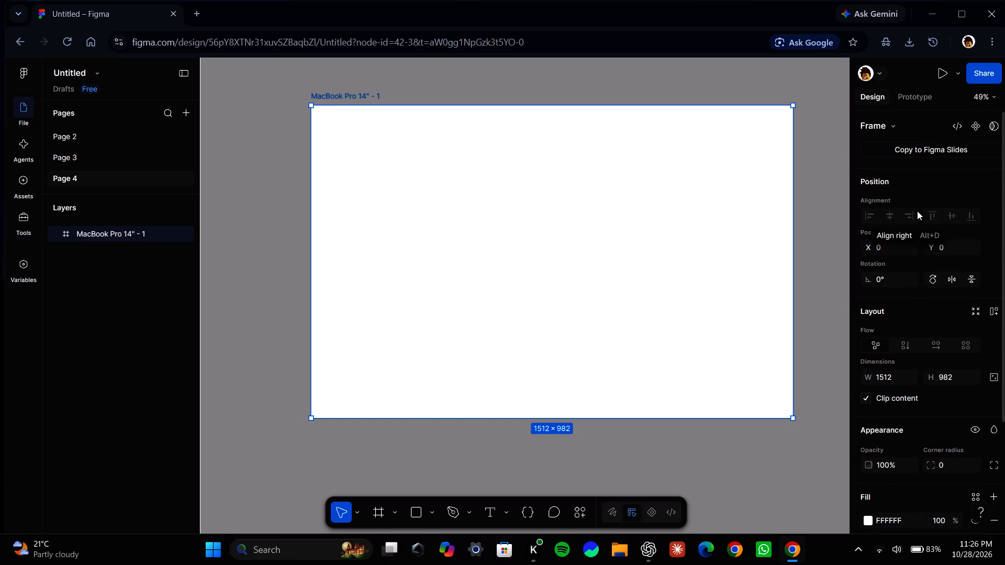
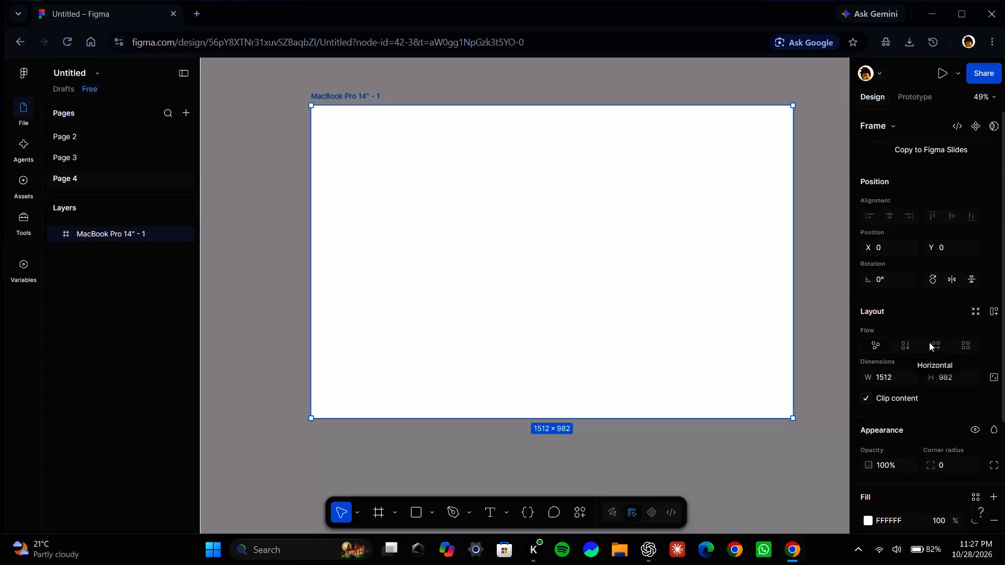
Set the MacBook Pro 14" frame's fill colour to 050805.
{"action": "scroll", "coordinate": [928, 331], "scroll_direction": "down", "scroll_amount": 5}
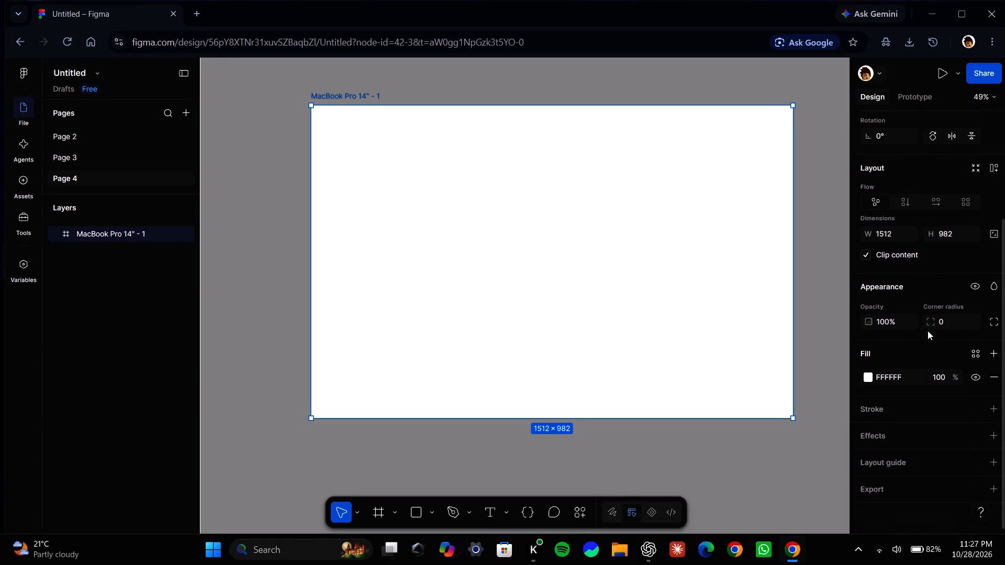
{"action": "scroll", "coordinate": [928, 331], "scroll_direction": "down", "scroll_amount": 1}
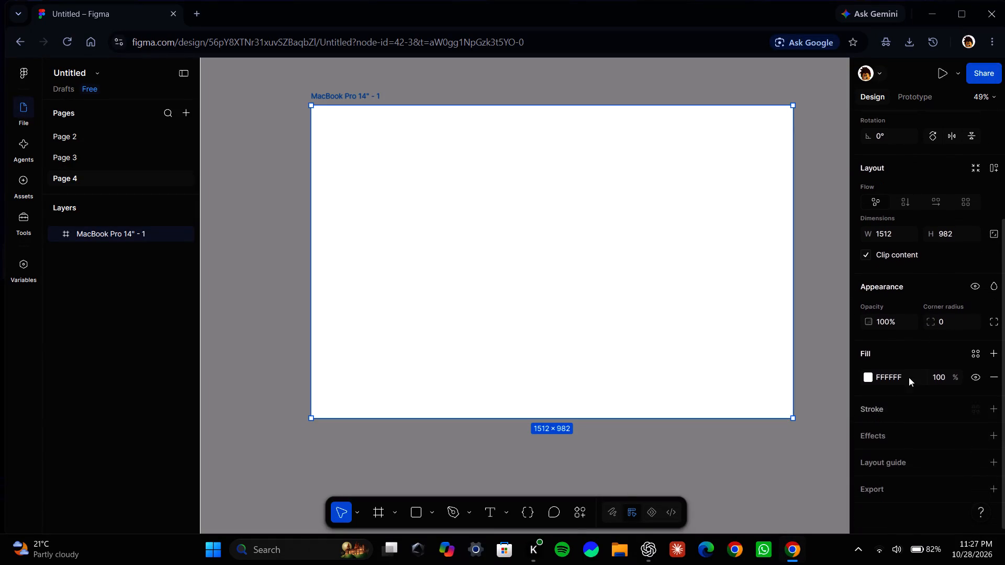
{"action": "left_click", "coordinate": [906, 374]}
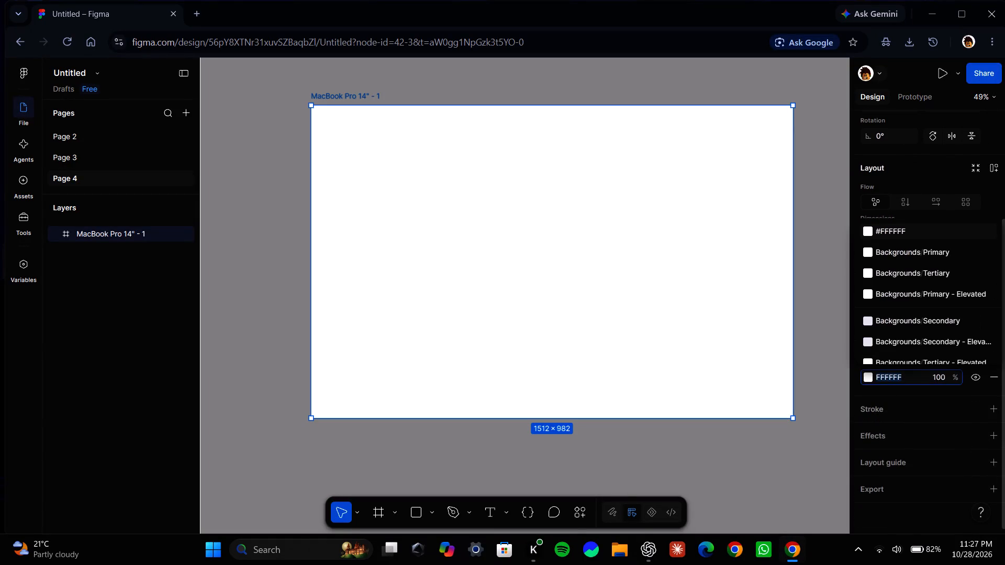
{"action": "key", "text": "BackSpace"}
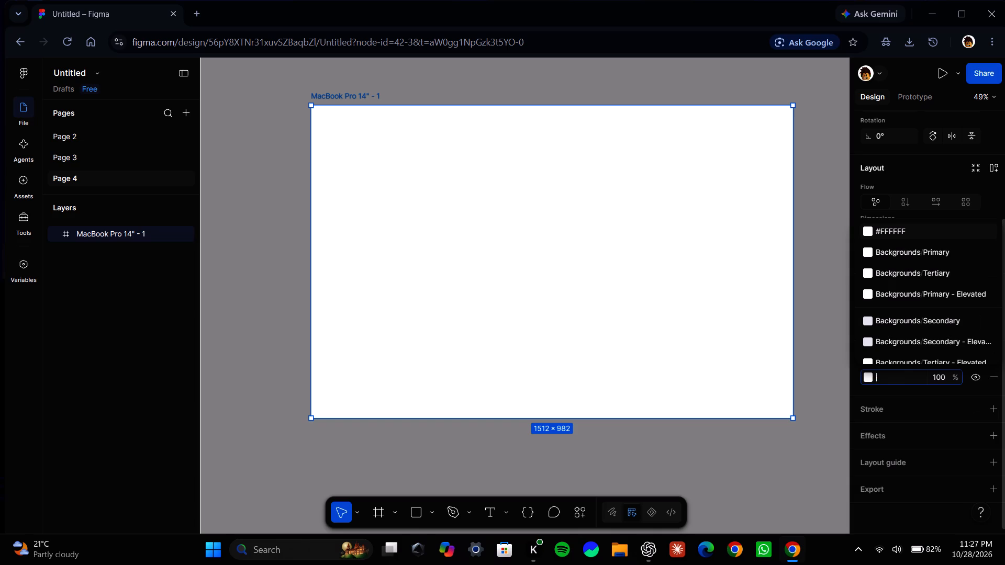
{"action": "key", "text": "0"}
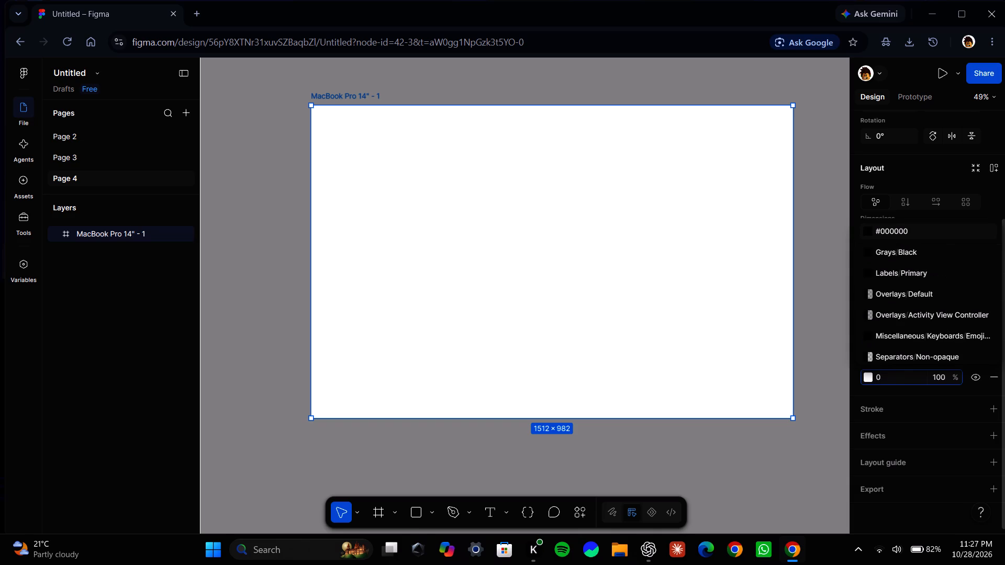
{"action": "key", "text": "5"}
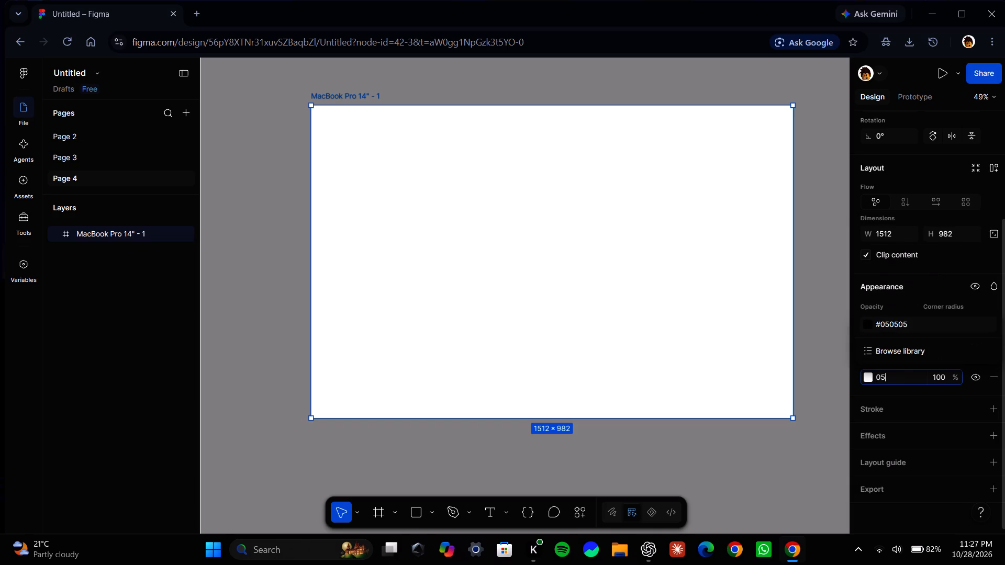
{"action": "key", "text": "0"}
{"action": "key", "text": "8"}
{"action": "key", "text": "0"}
{"action": "key", "text": "5"}
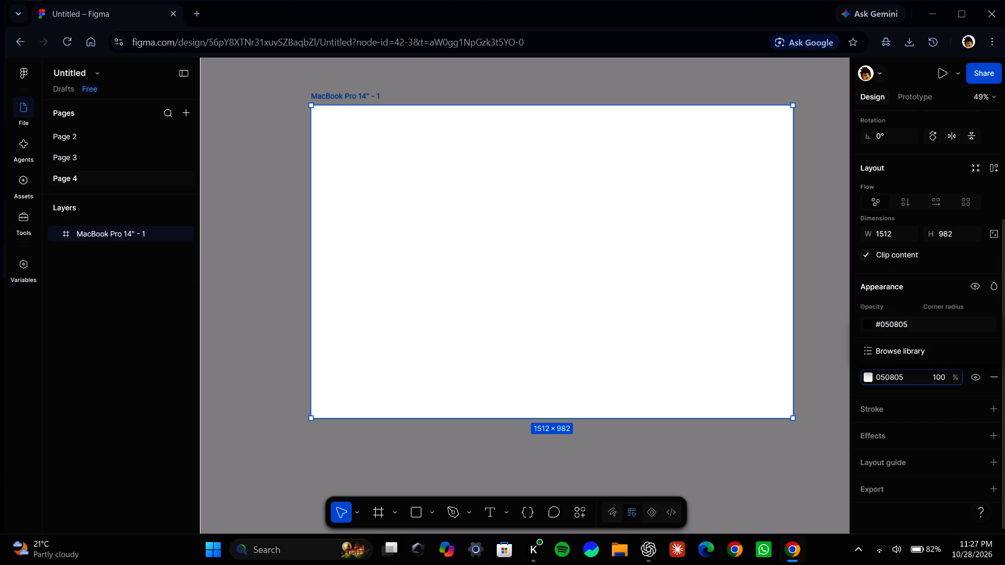
{"action": "key", "text": "Return"}
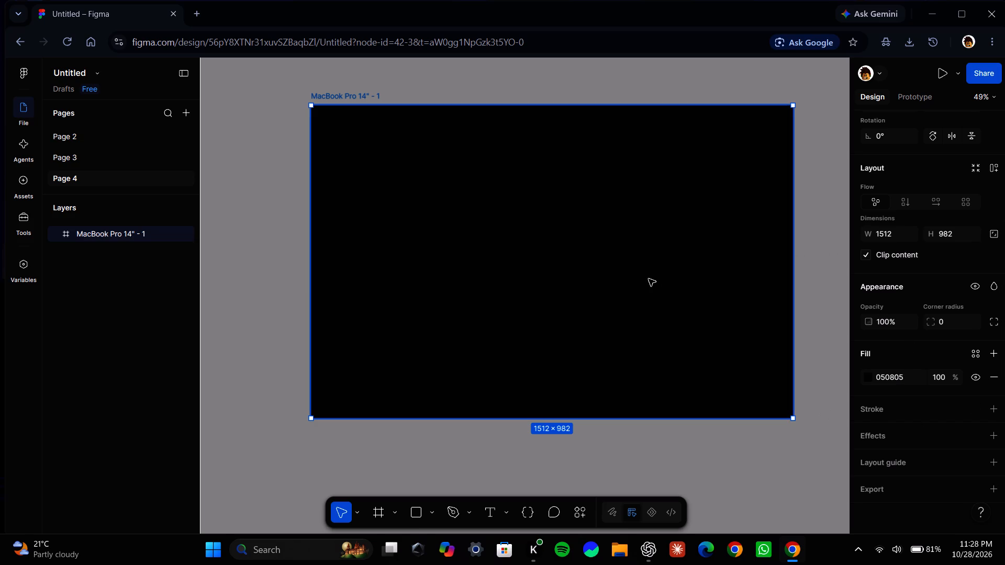
Add a text layer reading "original" inside the MacBook Pro 14" frame, left of its centre.
{"action": "left_click", "coordinate": [495, 515]}
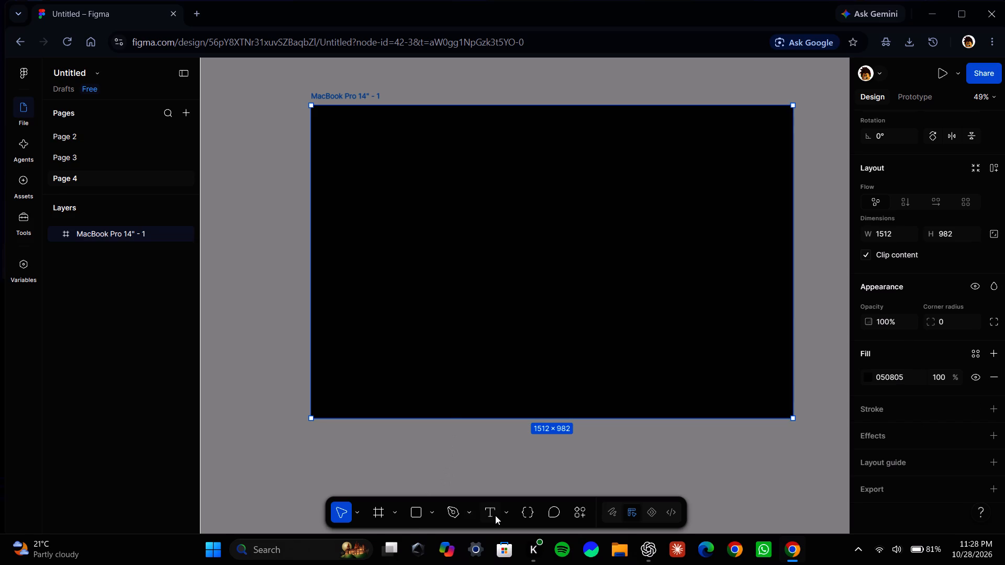
{"action": "left_click", "coordinate": [462, 290]}
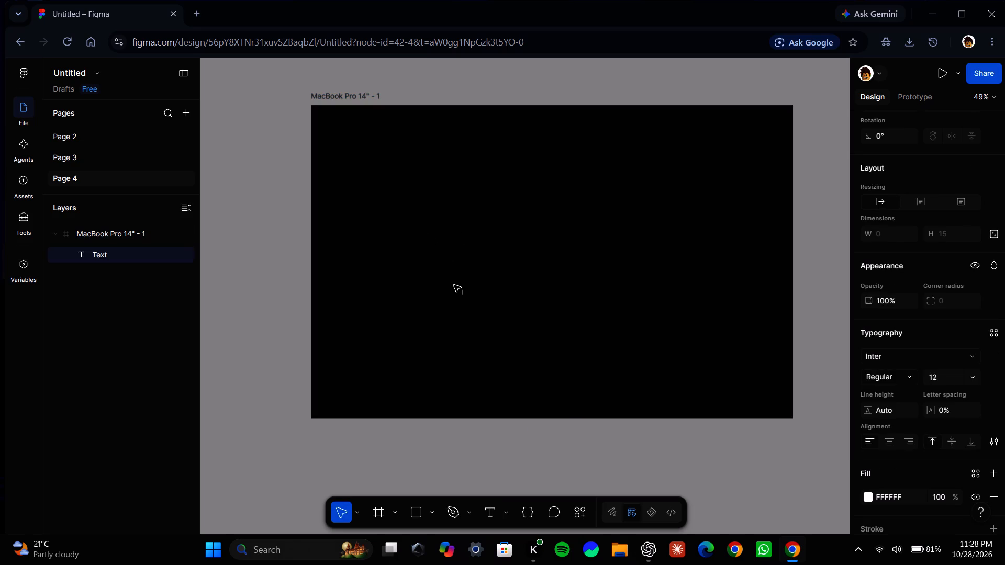
{"action": "type", "text": "or"}
{"action": "type", "text": "igin"}
{"action": "key", "text": "a"}
{"action": "key", "text": "l"}
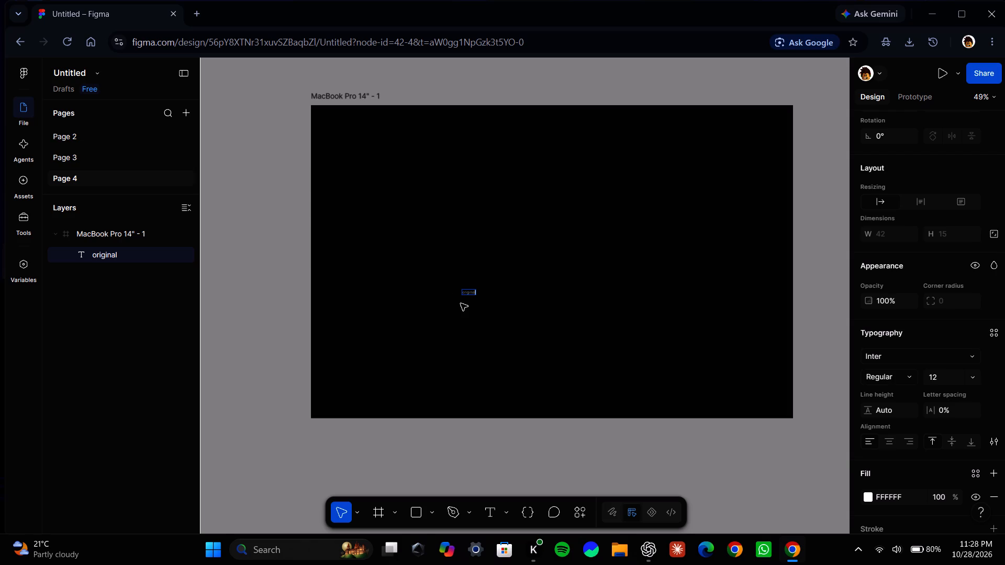
{"action": "left_click", "coordinate": [465, 294]}
{"action": "left_click", "coordinate": [518, 288]}
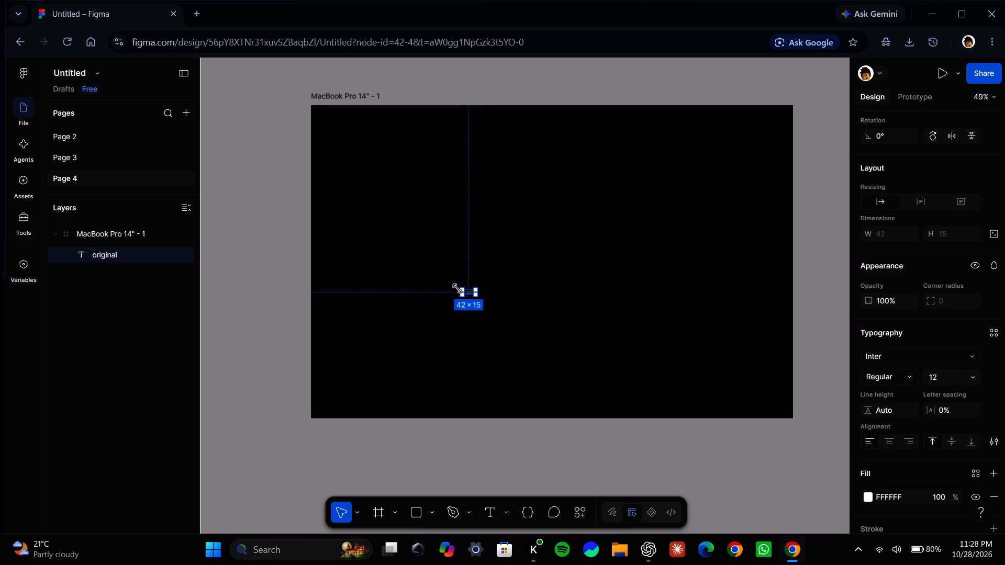
Resize the "original" text box so it sits in the frame's upper part at about 60 × 17.
{"action": "left_click_drag", "start_coordinate": [462, 288], "coordinate": [446, 159]}
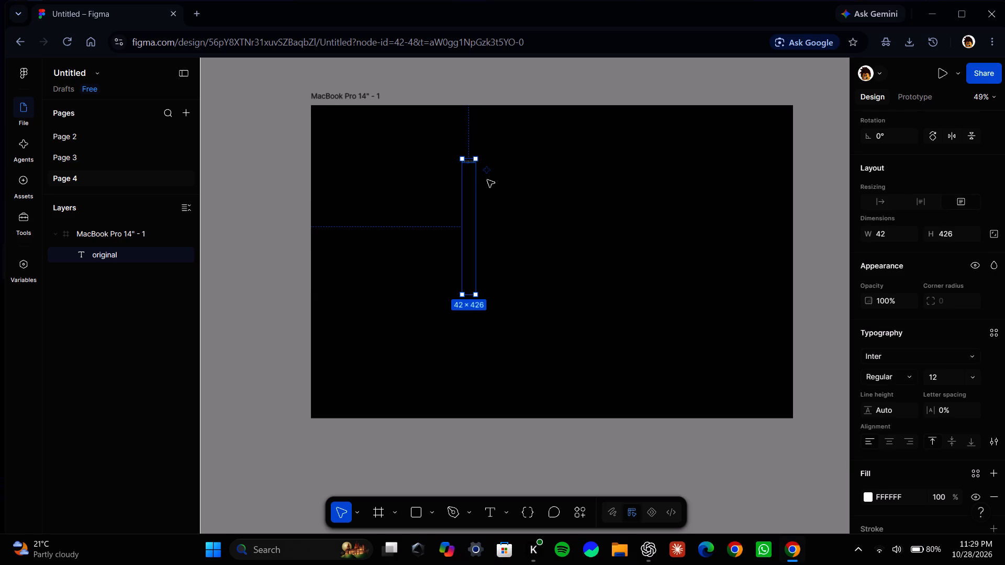
{"action": "left_click_drag", "start_coordinate": [477, 198], "coordinate": [633, 200]}
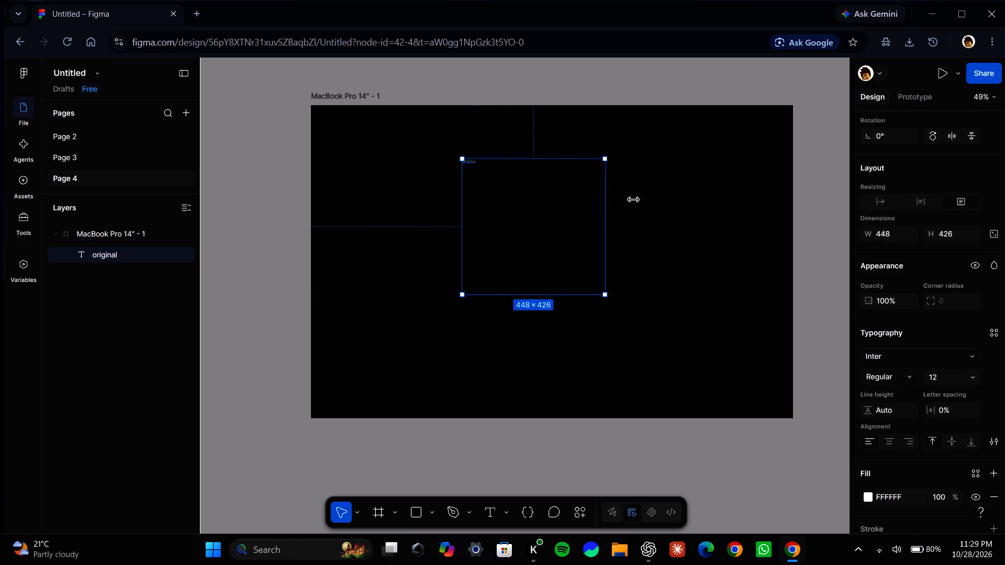
{"action": "left_click_drag", "start_coordinate": [633, 200], "coordinate": [660, 198]}
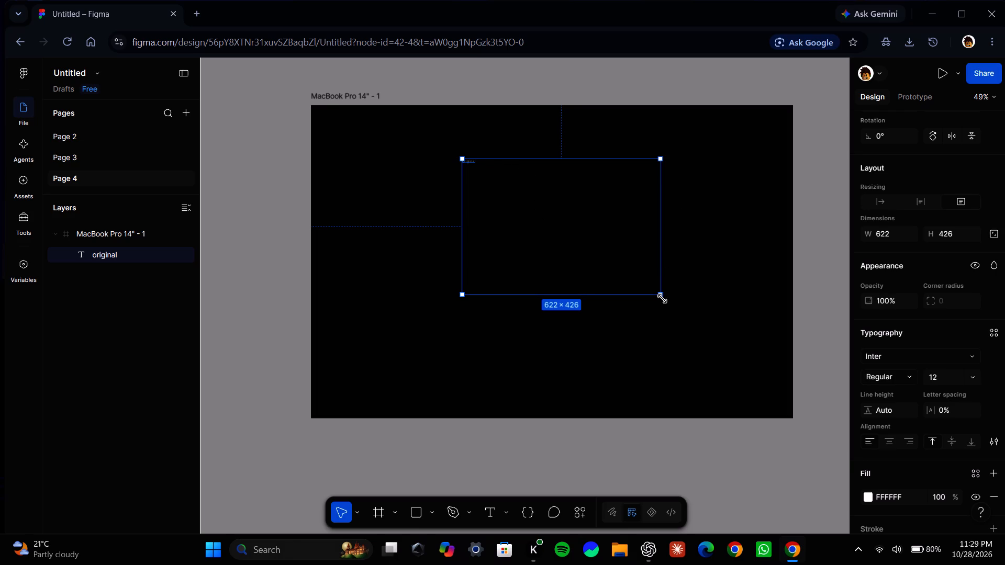
{"action": "left_click_drag", "start_coordinate": [662, 299], "coordinate": [475, 166]}
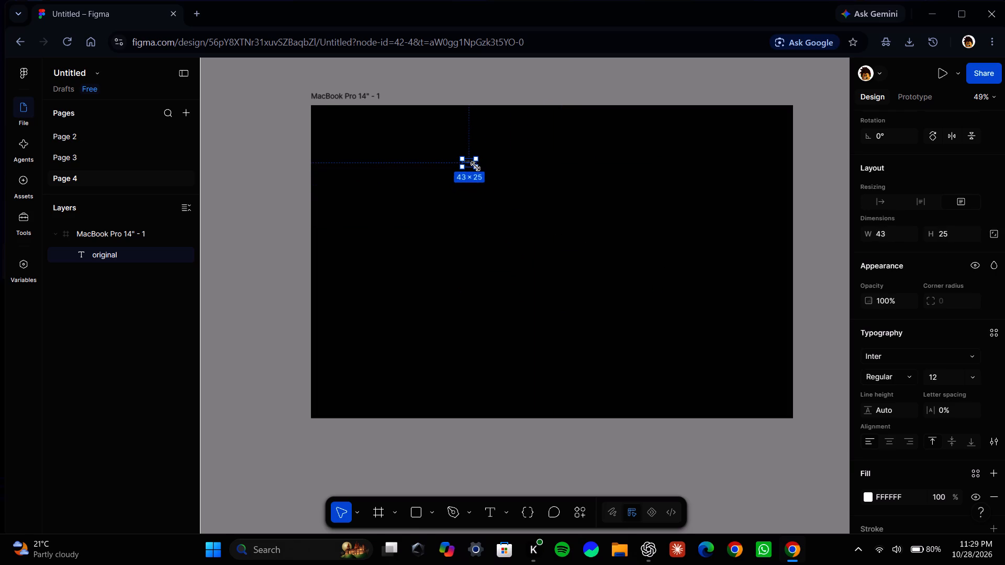
{"action": "left_click_drag", "start_coordinate": [475, 166], "coordinate": [481, 164]}
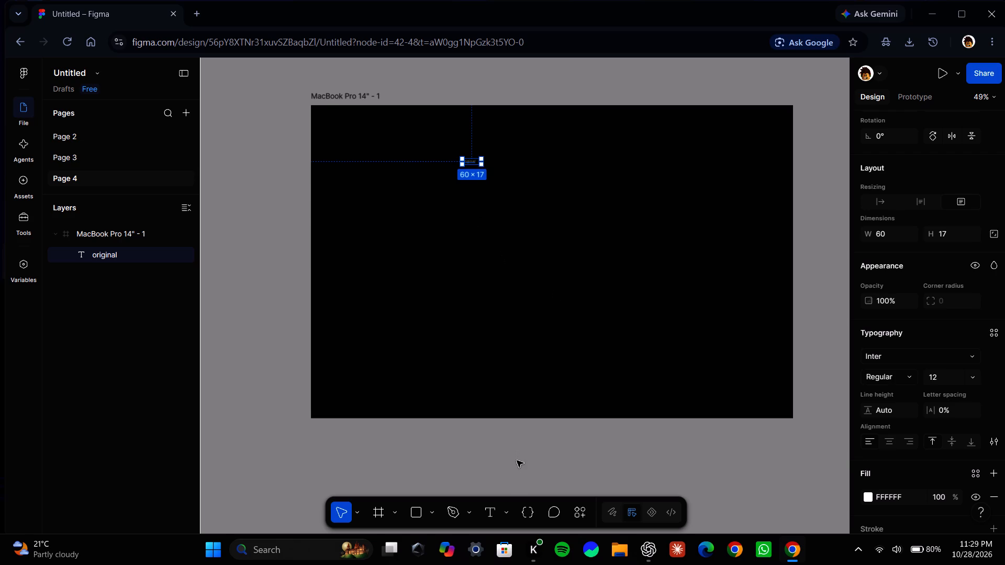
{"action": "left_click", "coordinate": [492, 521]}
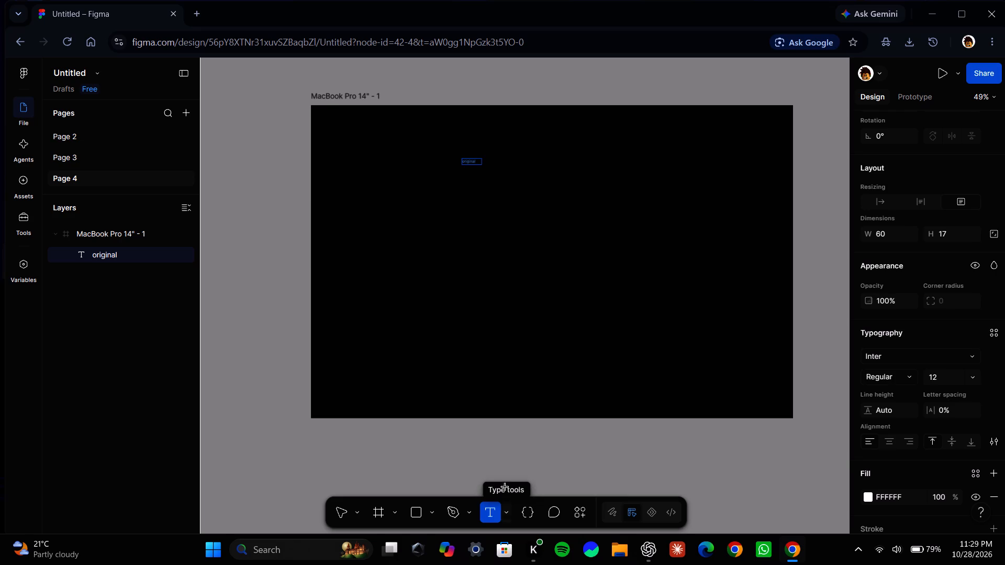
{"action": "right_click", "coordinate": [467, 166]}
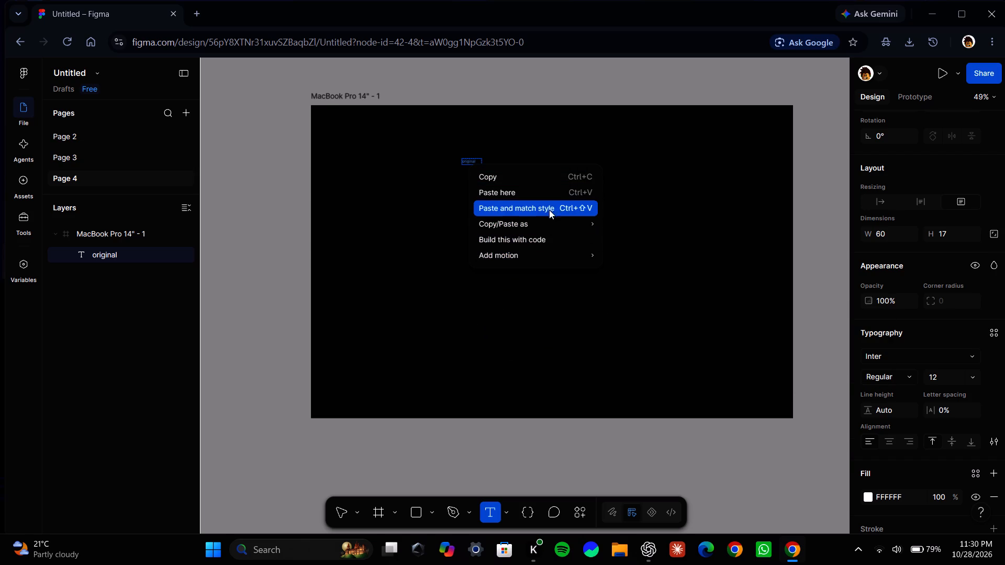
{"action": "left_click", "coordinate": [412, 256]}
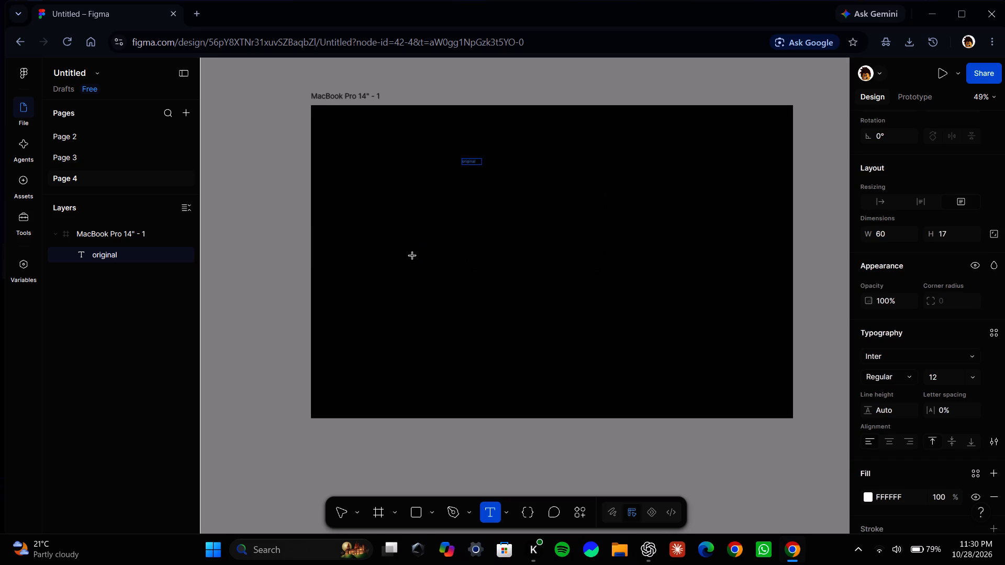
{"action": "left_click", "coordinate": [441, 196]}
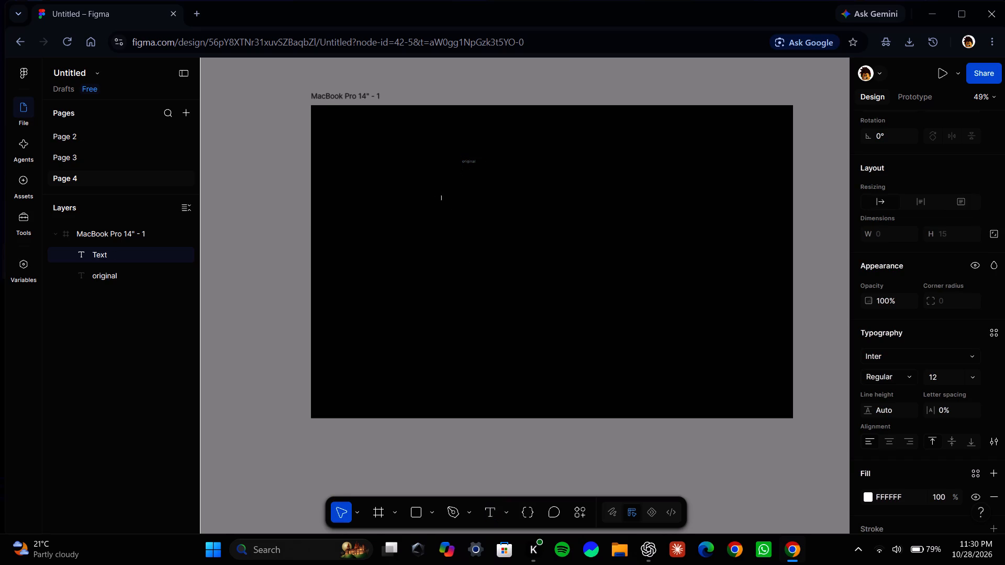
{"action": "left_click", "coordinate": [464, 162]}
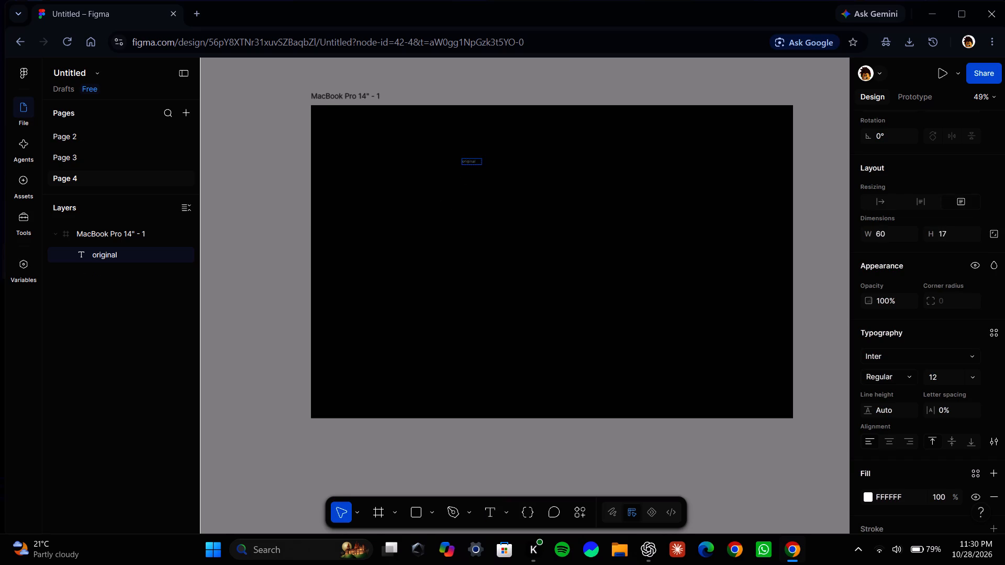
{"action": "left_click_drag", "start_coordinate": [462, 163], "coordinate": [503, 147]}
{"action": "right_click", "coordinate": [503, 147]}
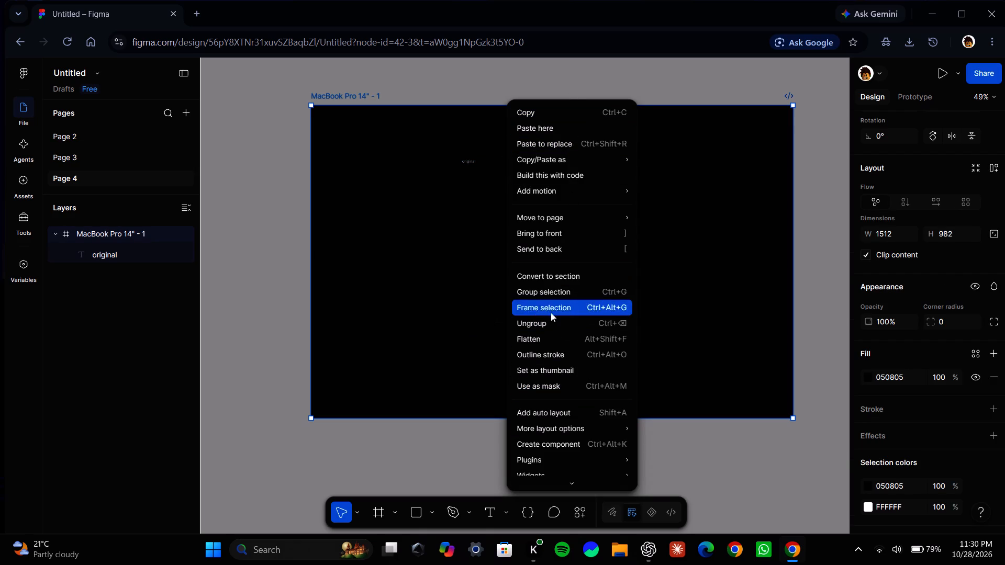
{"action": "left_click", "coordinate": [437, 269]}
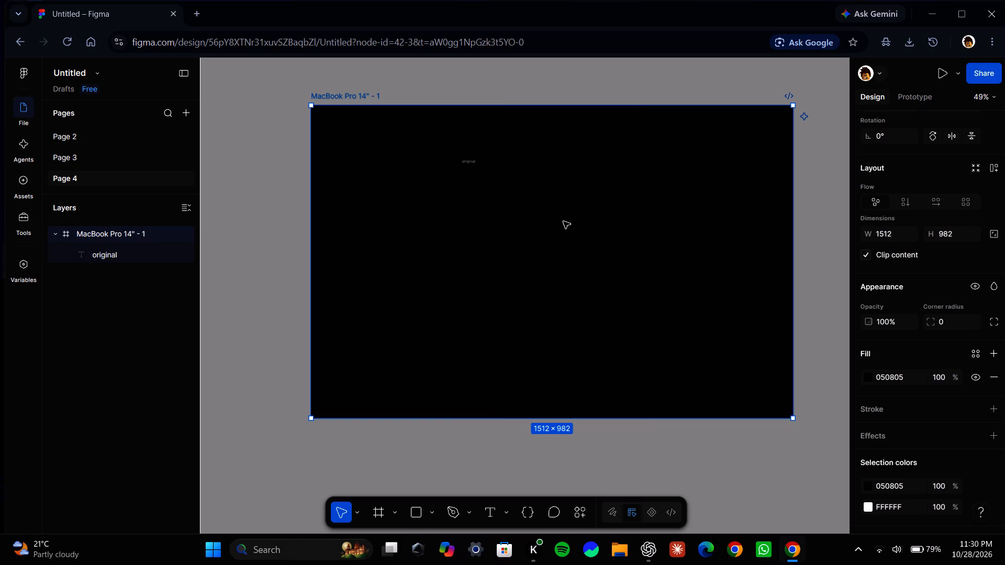
Enlarge the "original" text box to about 259 × 165 and set its font size to 128.
{"action": "left_click", "coordinate": [474, 164]}
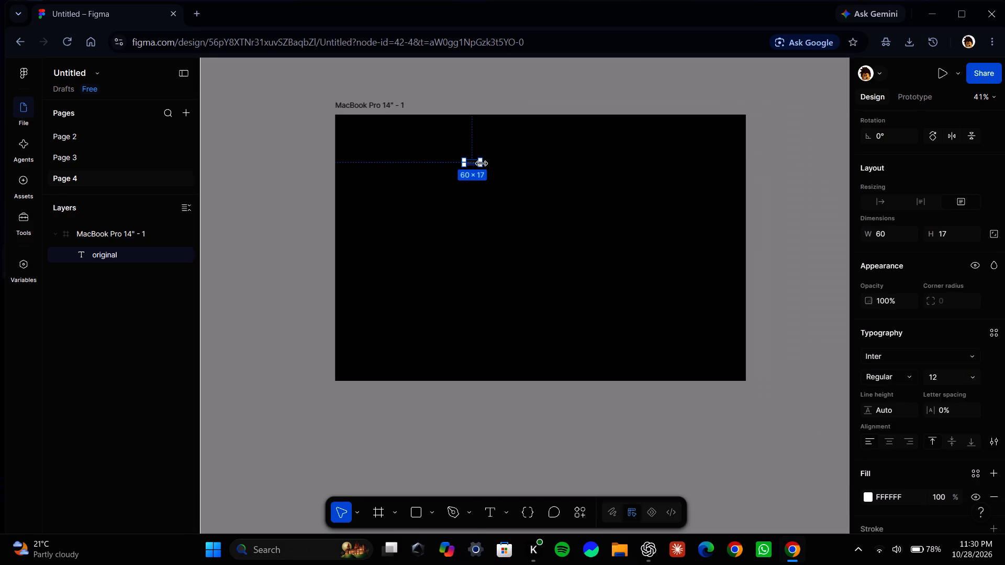
{"action": "left_click_drag", "start_coordinate": [484, 166], "coordinate": [534, 205]}
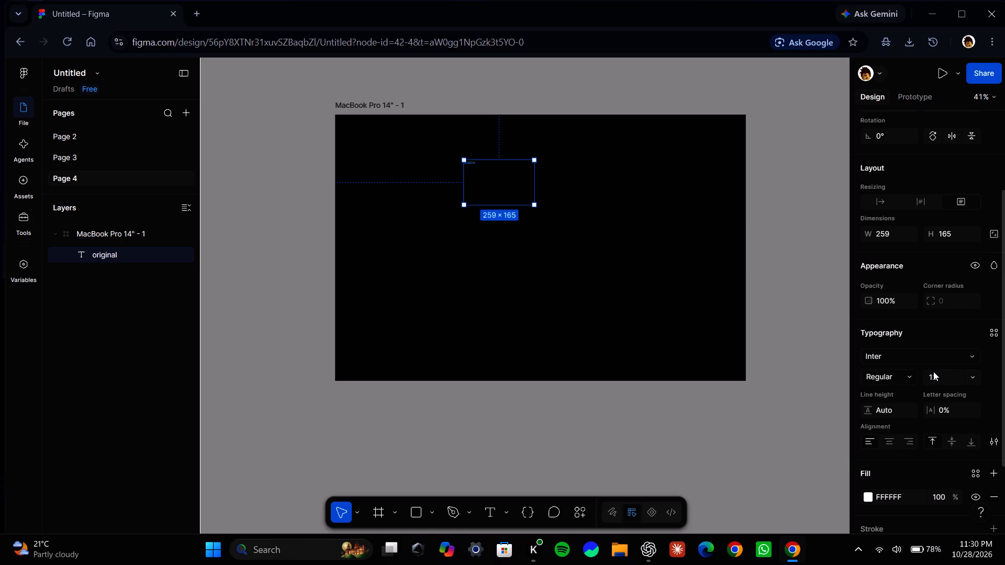
{"action": "left_click", "coordinate": [965, 375]}
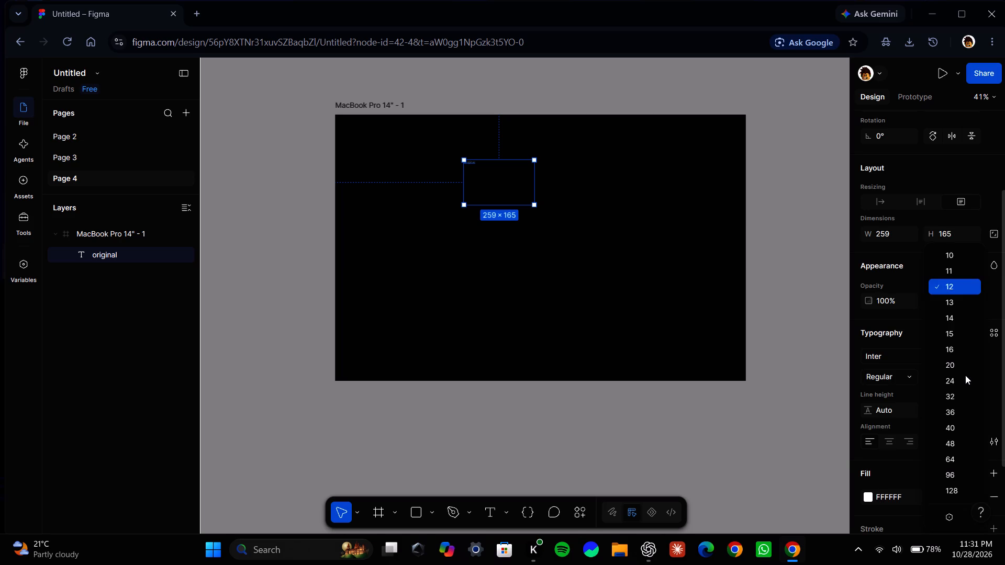
{"action": "scroll", "coordinate": [968, 444], "scroll_direction": "down", "scroll_amount": 1}
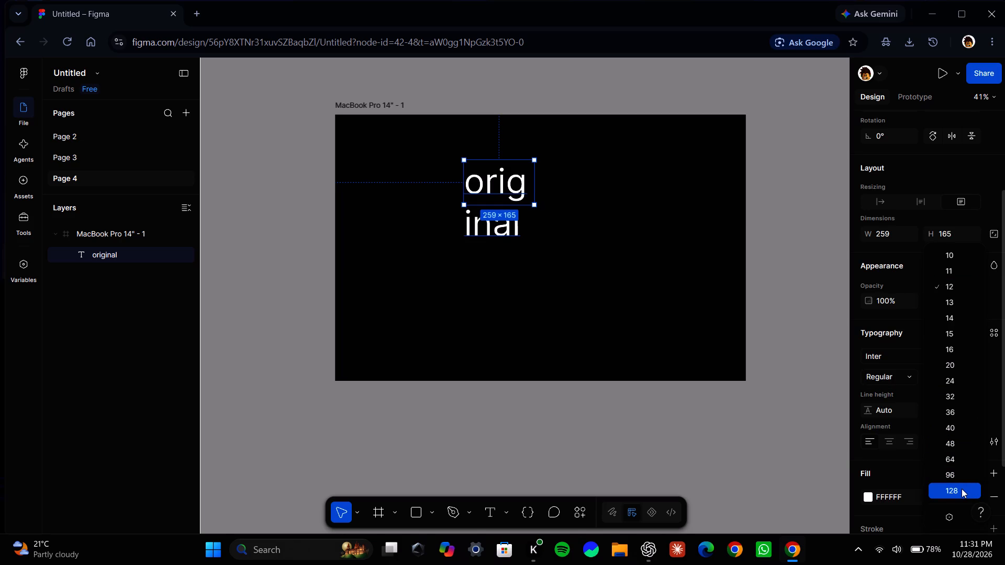
{"action": "left_click", "coordinate": [962, 489]}
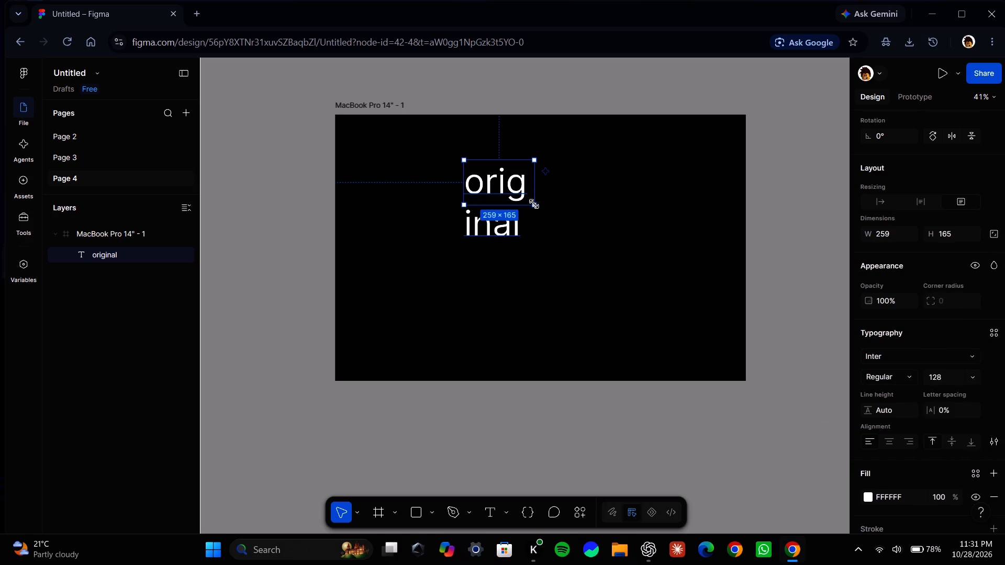
Enlarge the "original" text box to about 524 × 208 so the word fits on one line, and deselect it.
{"action": "left_click_drag", "start_coordinate": [534, 204], "coordinate": [606, 216]}
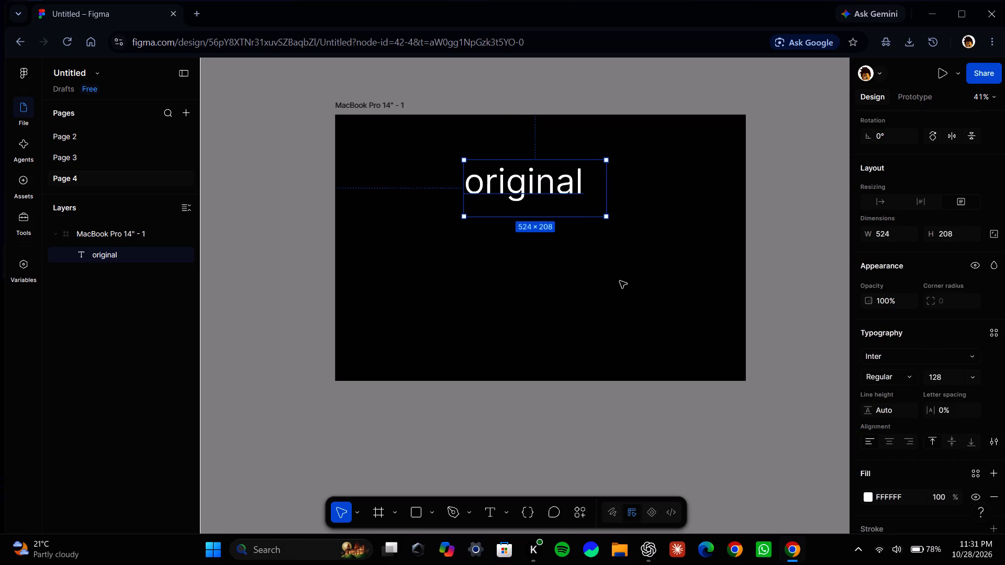
{"action": "left_click", "coordinate": [620, 281]}
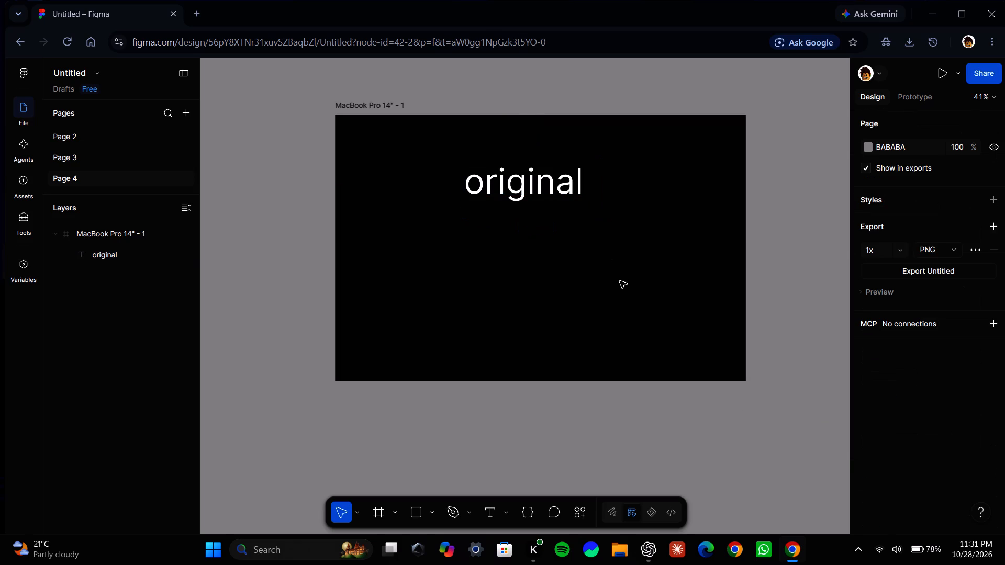
Change the fill colour of the "original" text to the green 65FF00 and deselect it.
{"action": "left_click", "coordinate": [551, 178]}
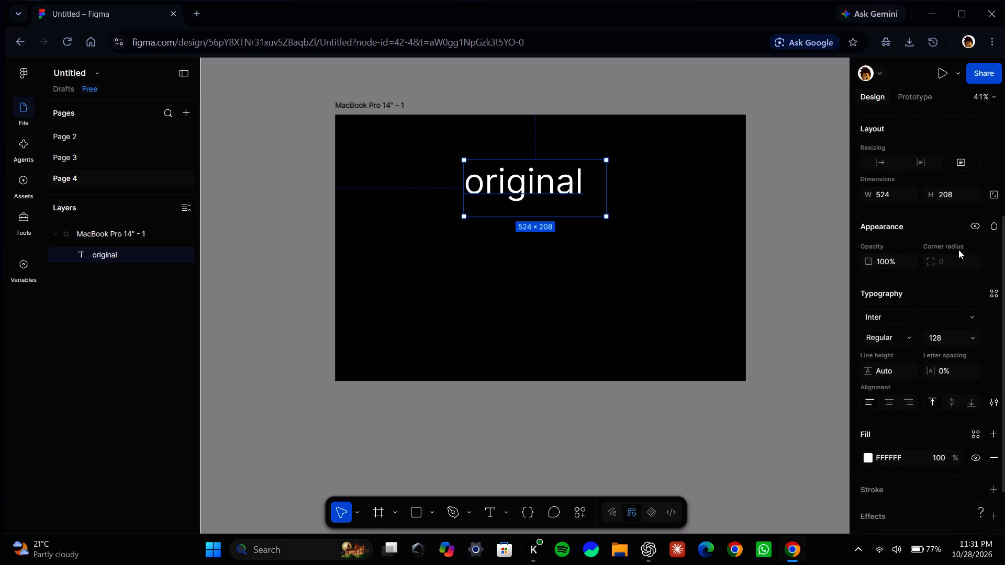
{"action": "scroll", "coordinate": [958, 250], "scroll_direction": "down", "scroll_amount": 2}
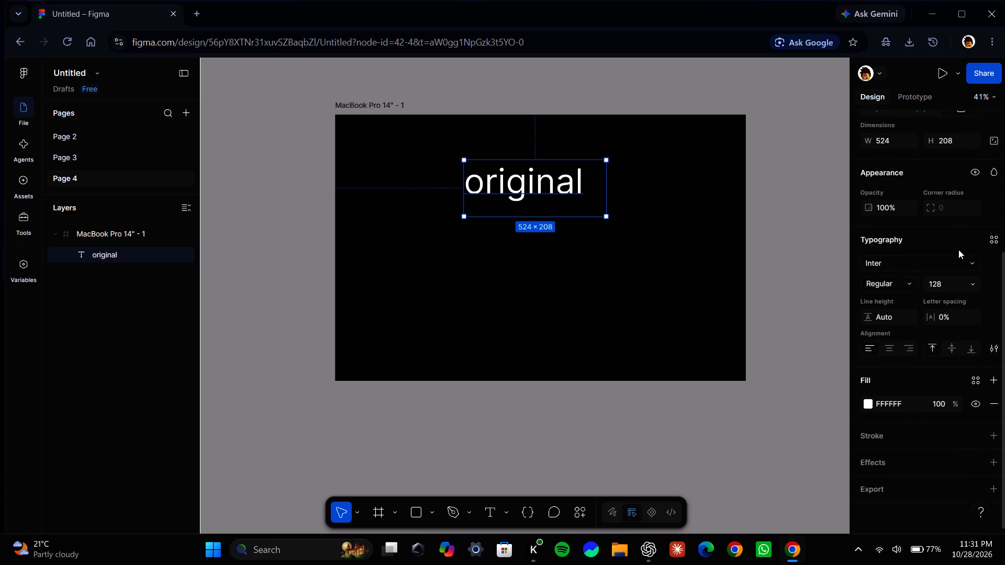
{"action": "scroll", "coordinate": [958, 250], "scroll_direction": "up", "scroll_amount": 4}
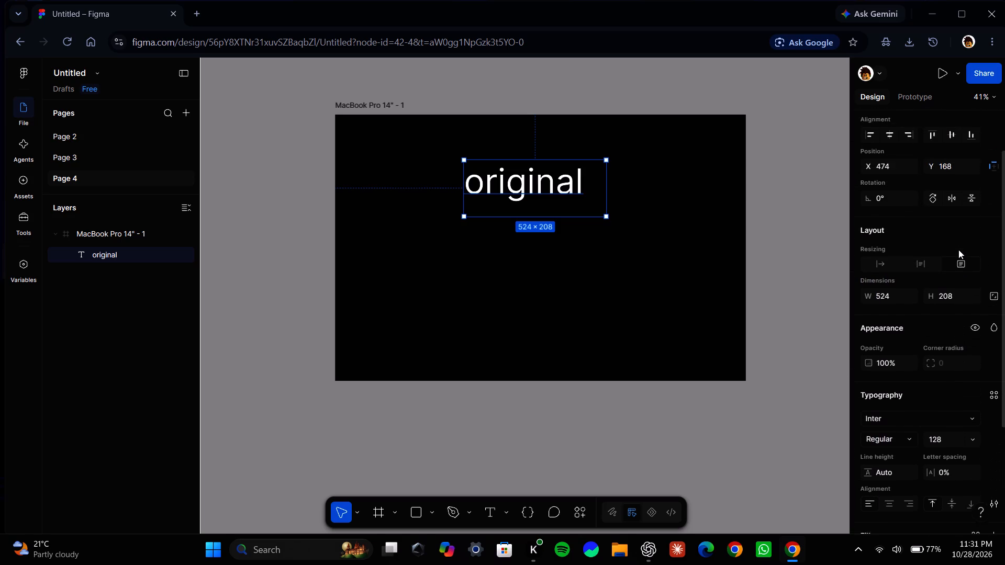
{"action": "scroll", "coordinate": [958, 250], "scroll_direction": "up", "scroll_amount": 3}
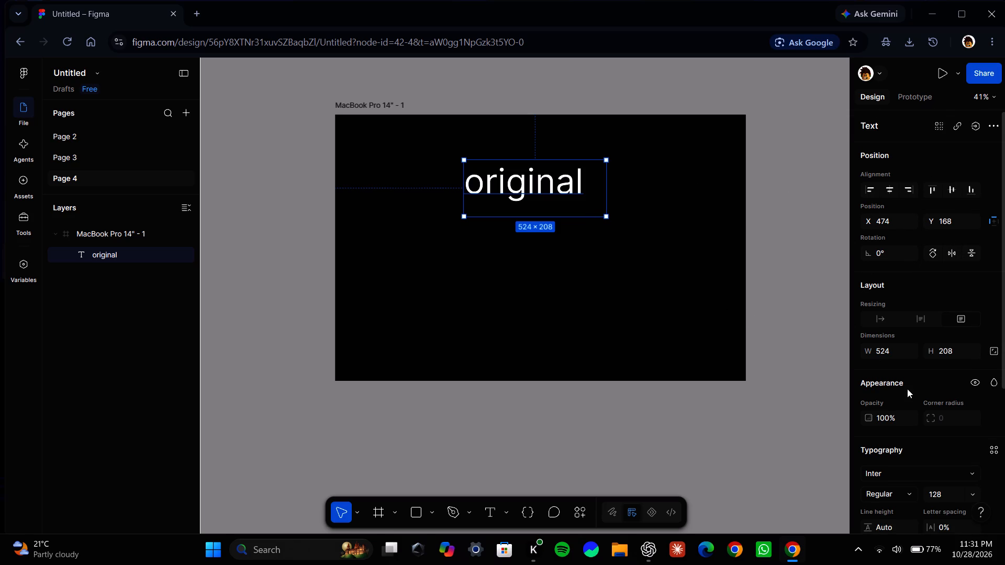
{"action": "scroll", "coordinate": [941, 370], "scroll_direction": "down", "scroll_amount": 3}
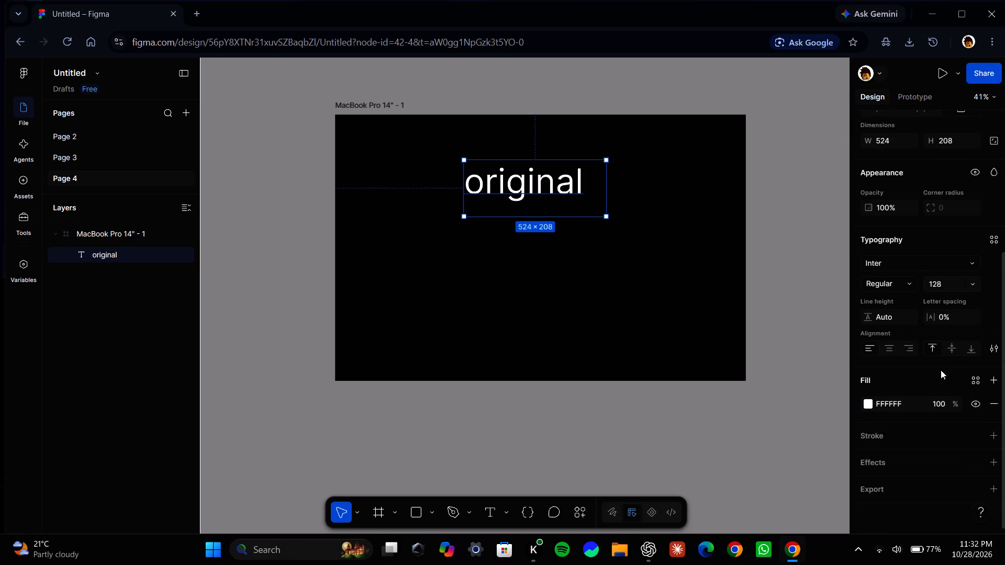
{"action": "scroll", "coordinate": [941, 370], "scroll_direction": "down", "scroll_amount": 1}
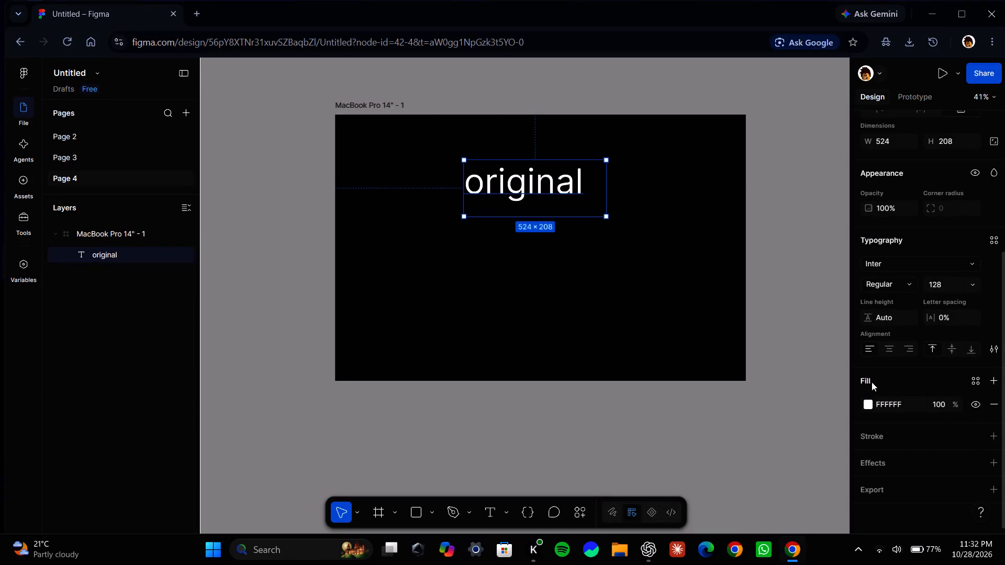
{"action": "left_click", "coordinate": [904, 401]}
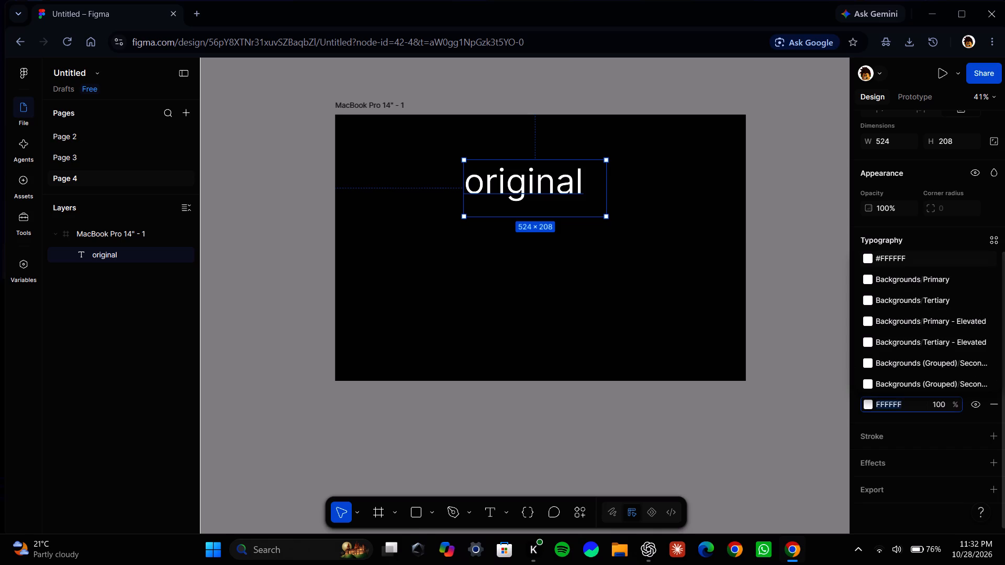
{"action": "key", "text": "BackSpace"}
{"action": "type", "text": "65"}
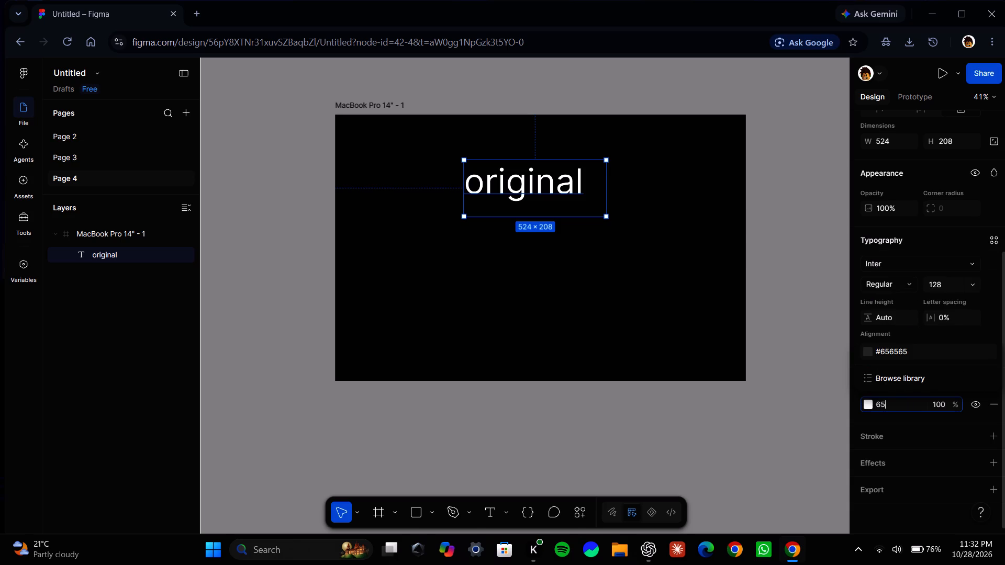
{"action": "type", "text": "ff00"}
{"action": "key", "text": "Return"}
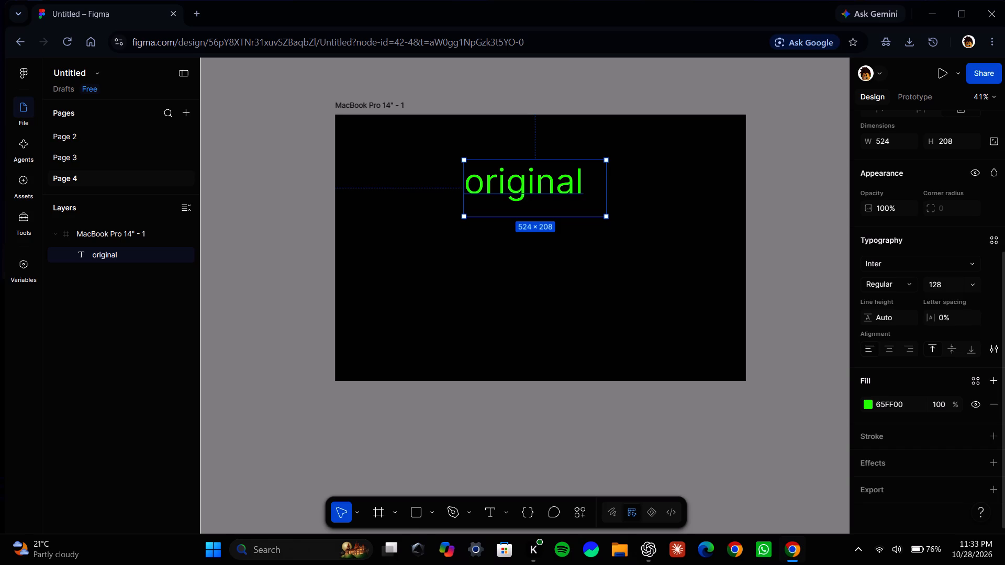
{"action": "key", "text": "v"}
{"action": "left_click", "coordinate": [665, 342]}
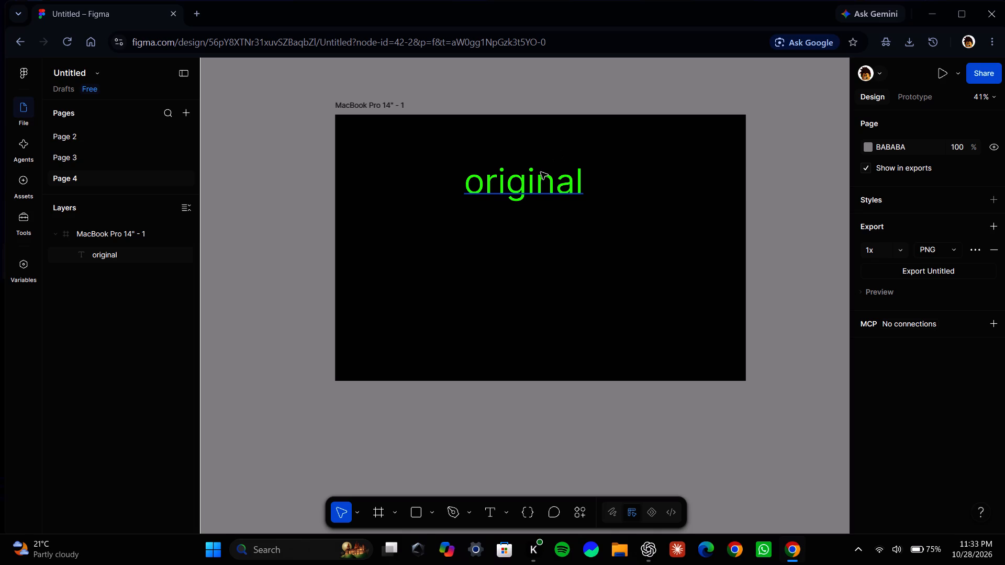
Move the "original" text down towards the middle of the MacBook Pro 14" frame, to about X 513, Y 313.
{"action": "left_click_drag", "start_coordinate": [541, 172], "coordinate": [555, 208]}
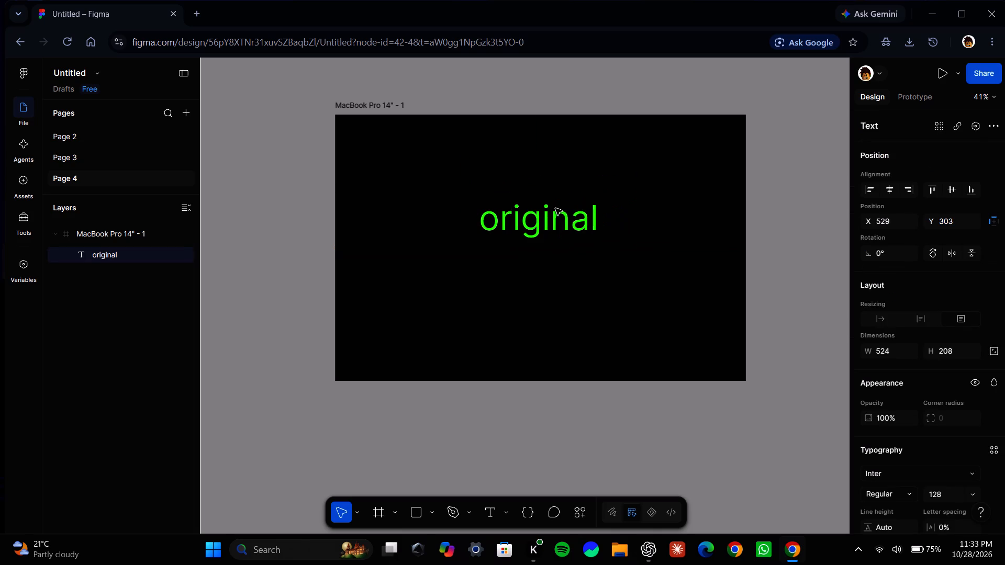
{"action": "left_click_drag", "start_coordinate": [555, 208], "coordinate": [555, 195]}
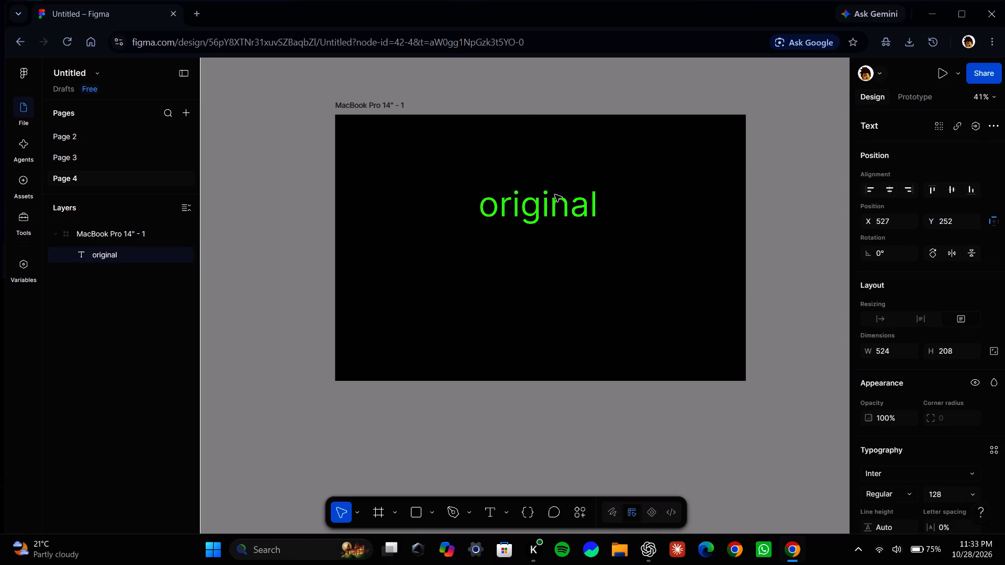
{"action": "left_click_drag", "start_coordinate": [555, 195], "coordinate": [560, 194]}
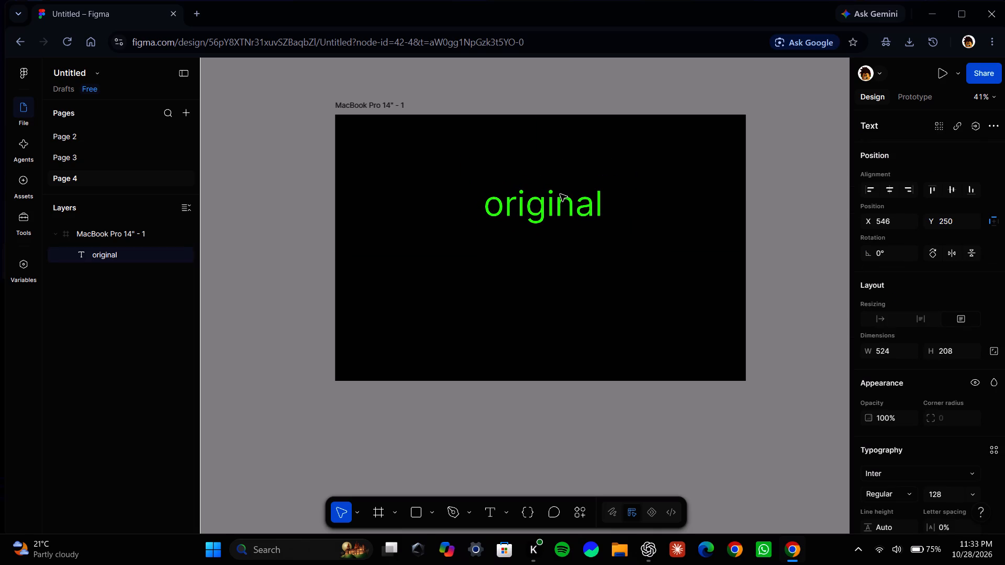
{"action": "left_click_drag", "start_coordinate": [560, 194], "coordinate": [563, 198]}
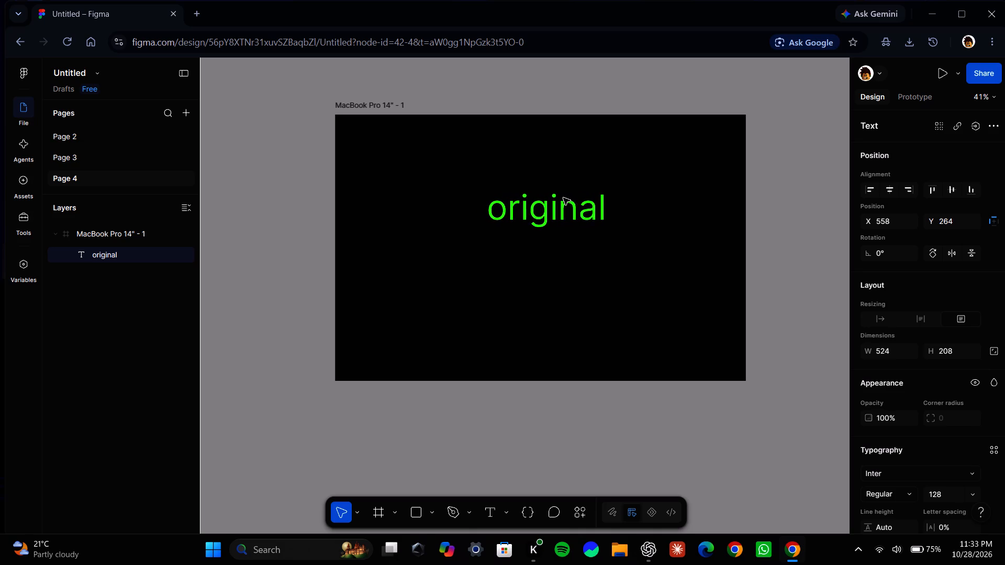
{"action": "left_click_drag", "start_coordinate": [563, 198], "coordinate": [552, 206]}
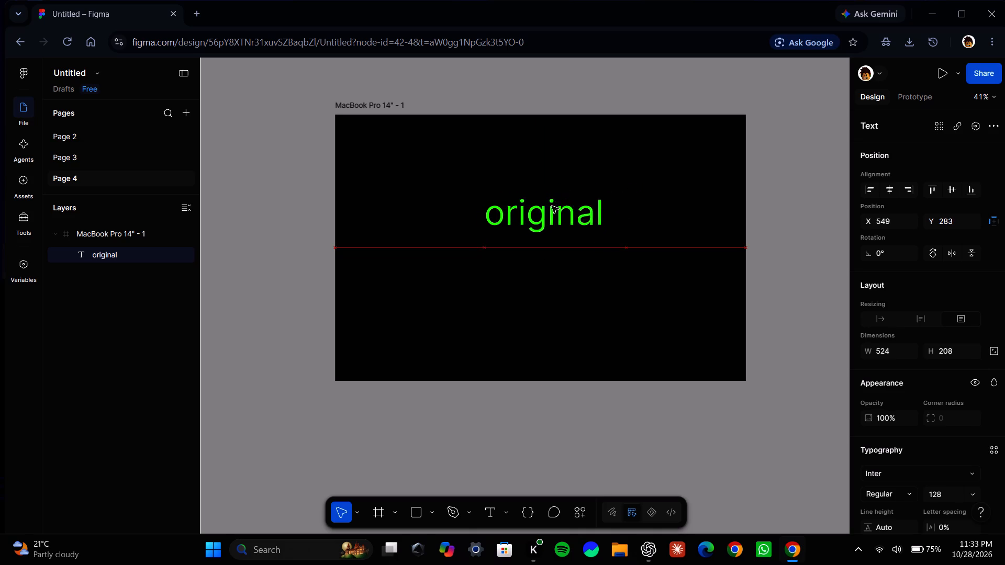
{"action": "left_click_drag", "start_coordinate": [552, 206], "coordinate": [551, 211]}
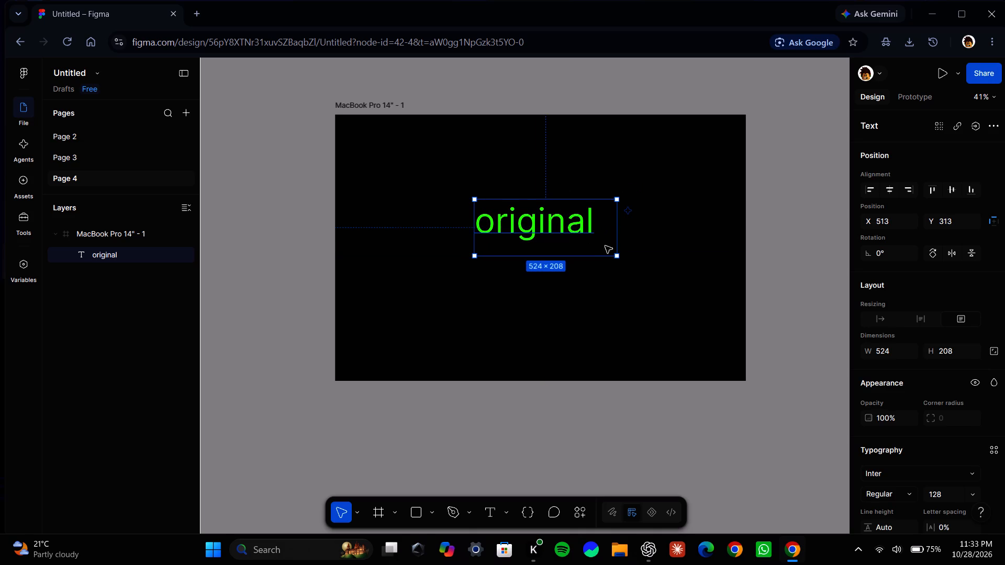
Shrink the "original" text box to about 446 × 147 so it fits closely around the word.
{"action": "left_click_drag", "start_coordinate": [617, 254], "coordinate": [667, 300]}
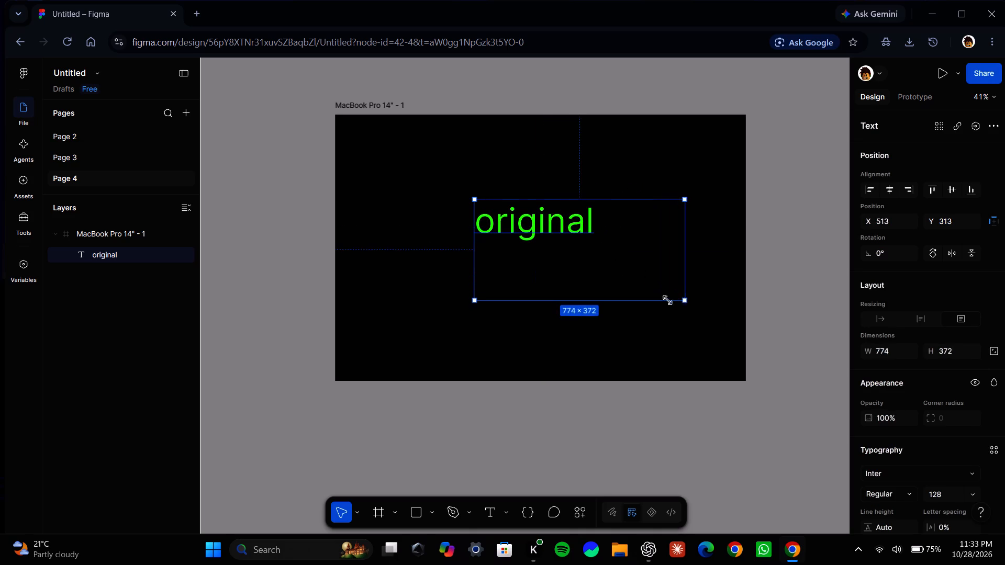
{"action": "left_click_drag", "start_coordinate": [667, 300], "coordinate": [601, 241]}
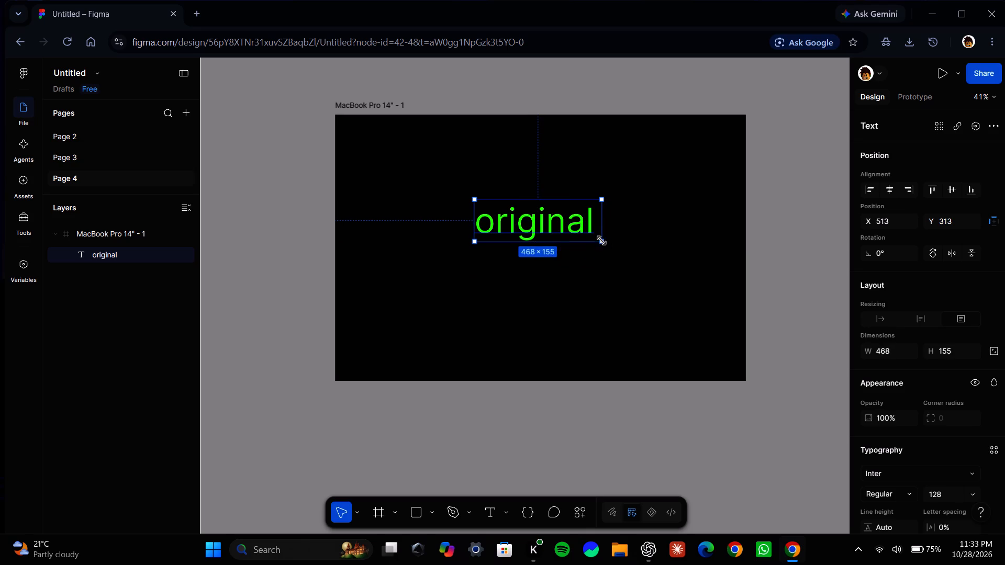
{"action": "left_click_drag", "start_coordinate": [601, 241], "coordinate": [596, 239]}
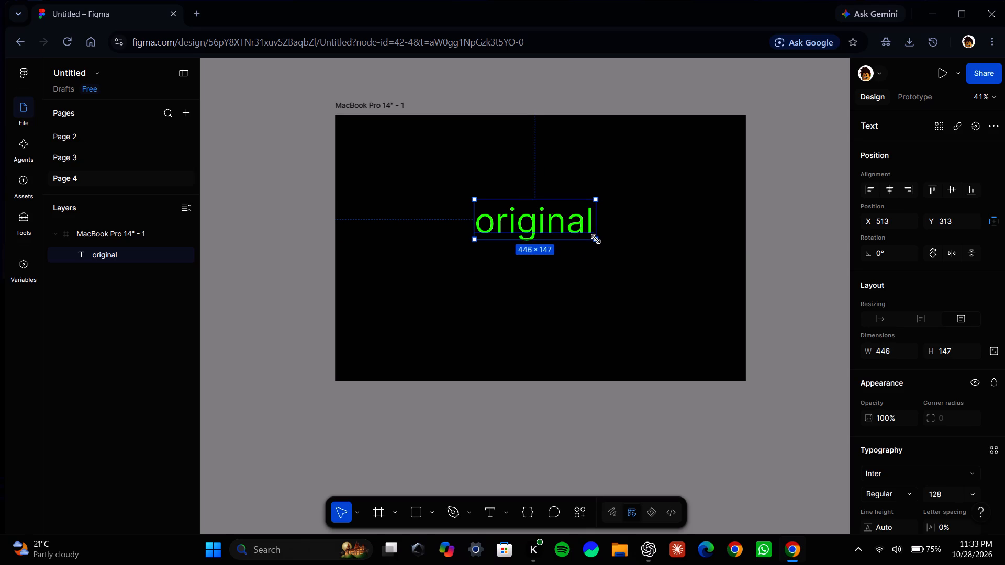
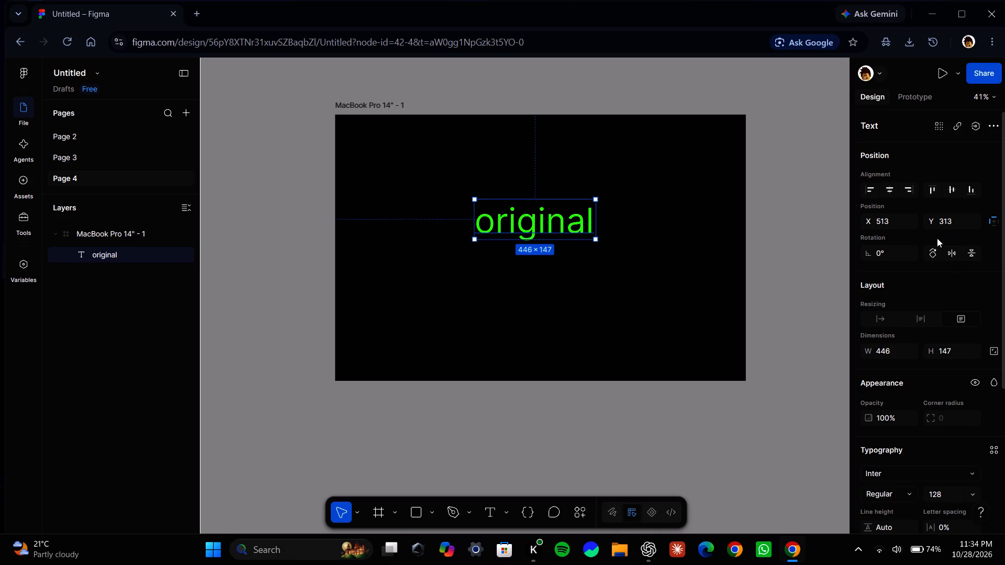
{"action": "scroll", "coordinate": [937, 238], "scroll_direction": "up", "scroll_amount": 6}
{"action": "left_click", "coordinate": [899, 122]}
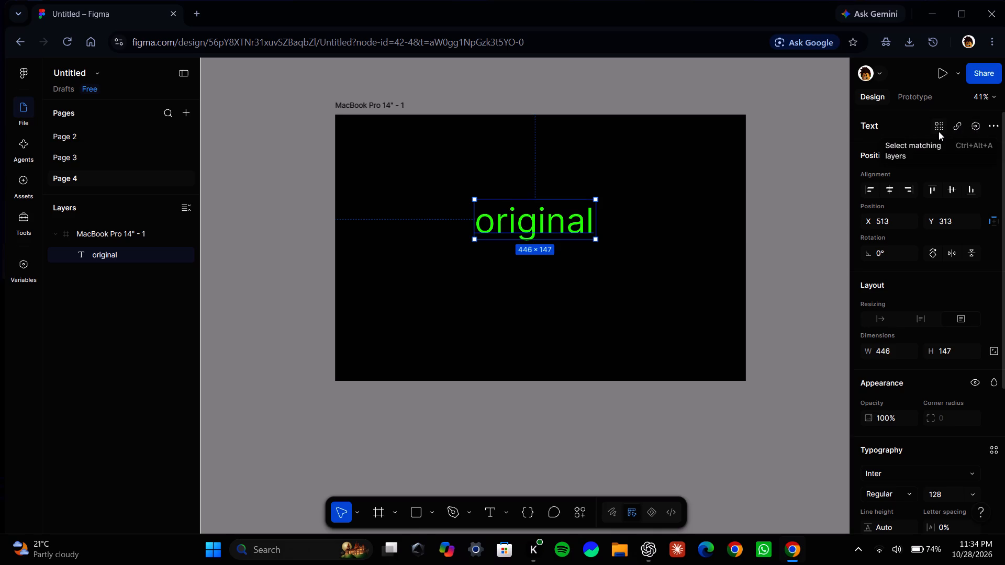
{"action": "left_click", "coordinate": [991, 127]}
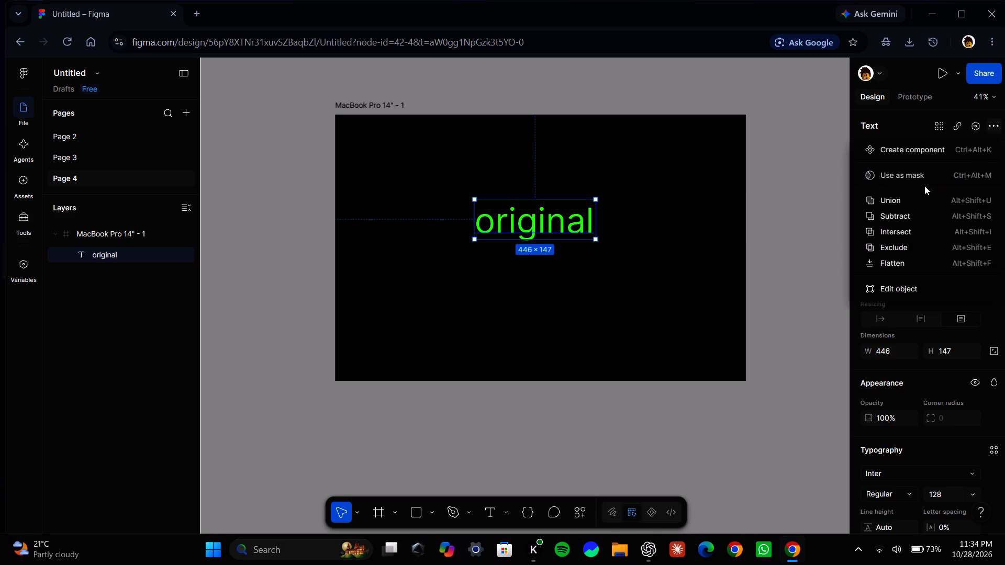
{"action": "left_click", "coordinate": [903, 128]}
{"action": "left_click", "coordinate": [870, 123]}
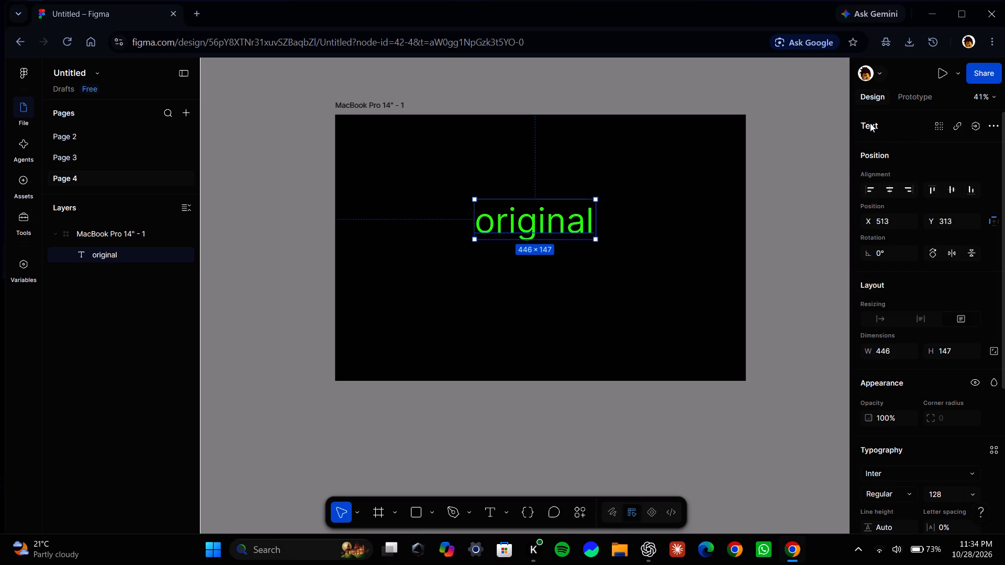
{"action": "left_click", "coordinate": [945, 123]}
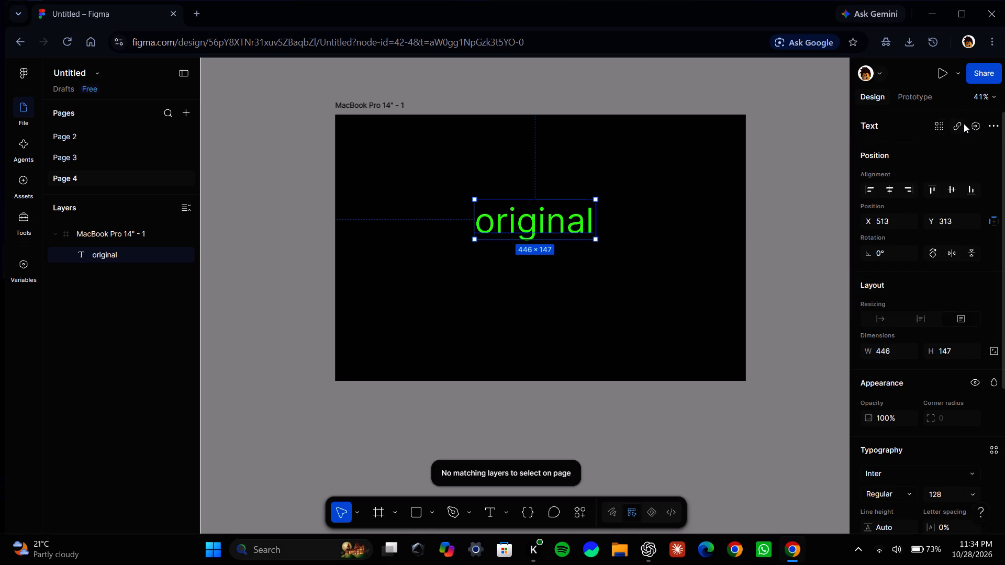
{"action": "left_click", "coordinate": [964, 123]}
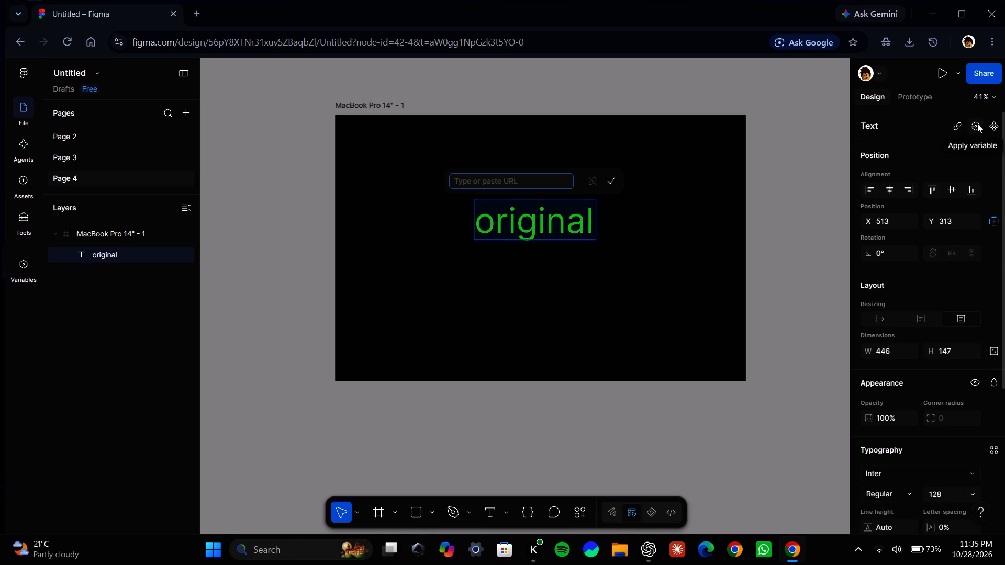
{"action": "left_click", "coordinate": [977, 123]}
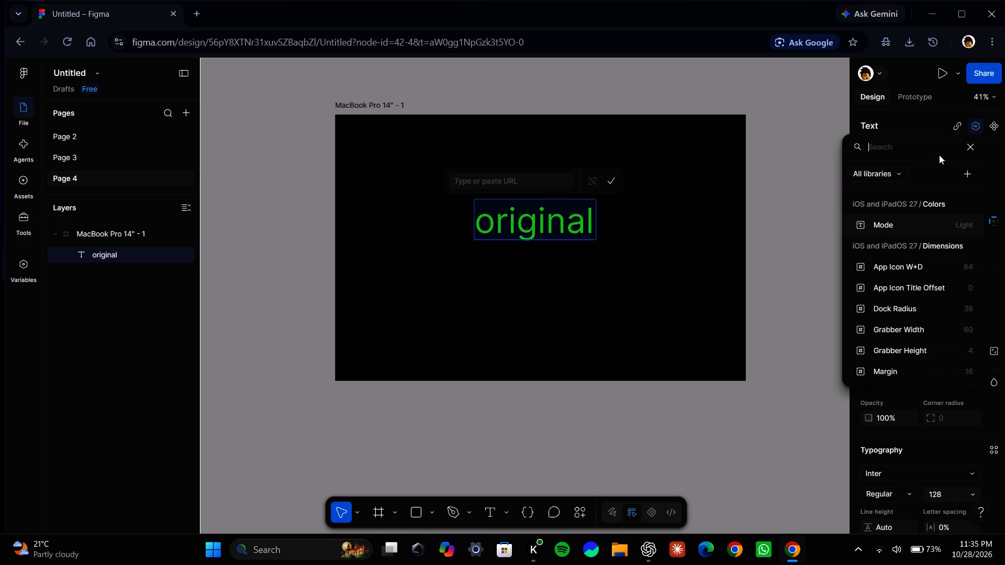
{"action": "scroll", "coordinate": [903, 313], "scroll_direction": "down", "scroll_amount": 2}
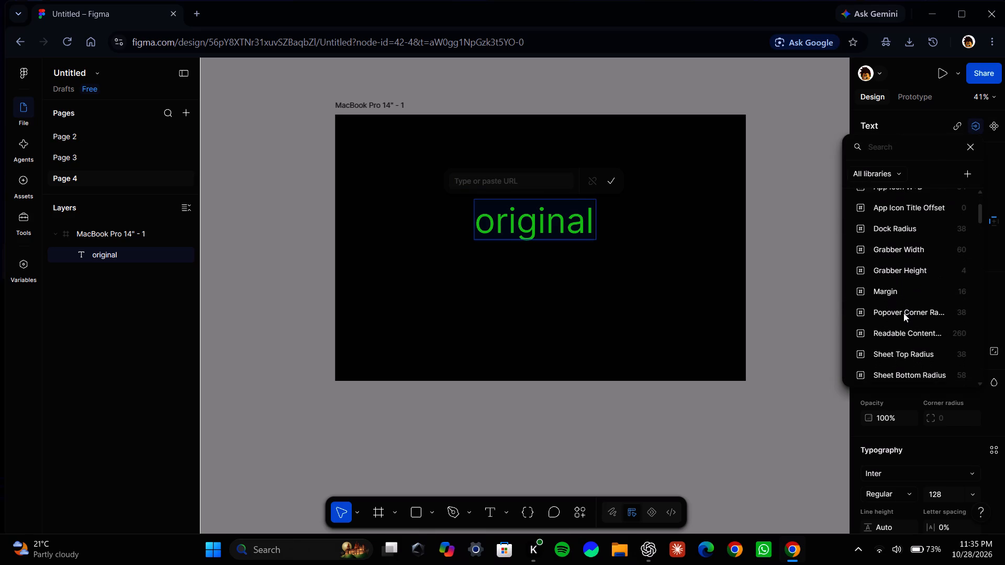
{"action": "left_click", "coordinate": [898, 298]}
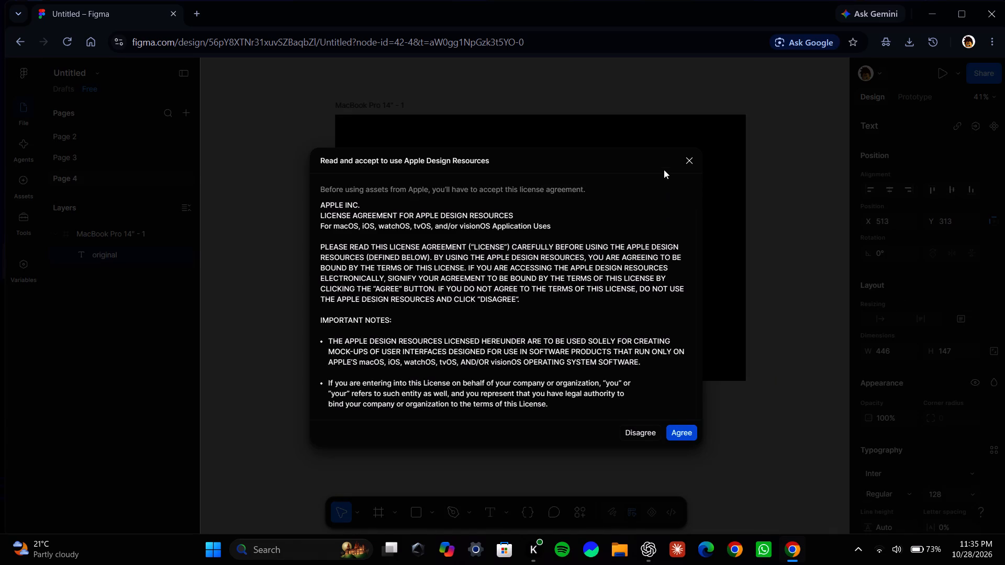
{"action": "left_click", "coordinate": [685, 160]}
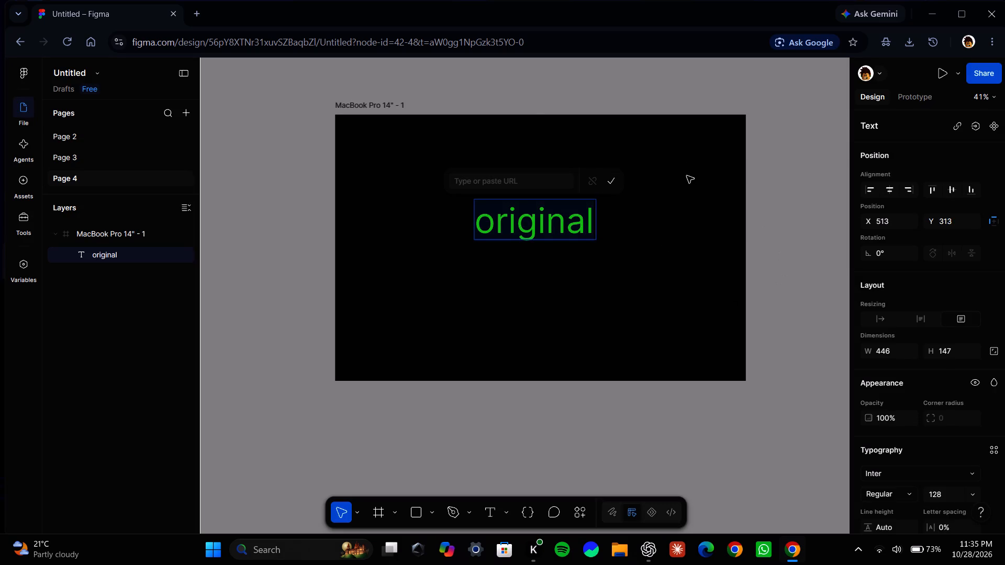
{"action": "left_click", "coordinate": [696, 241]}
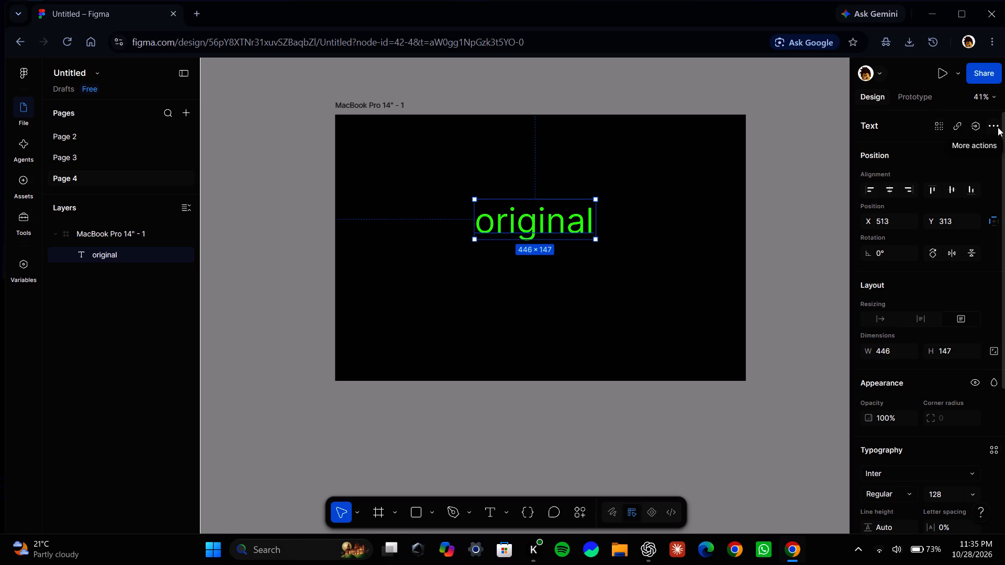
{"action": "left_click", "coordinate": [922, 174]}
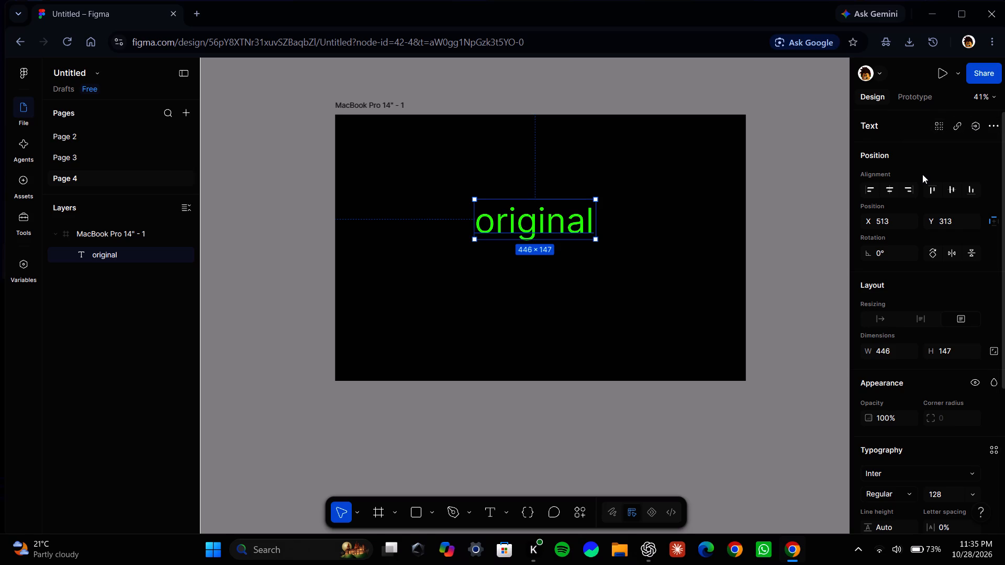
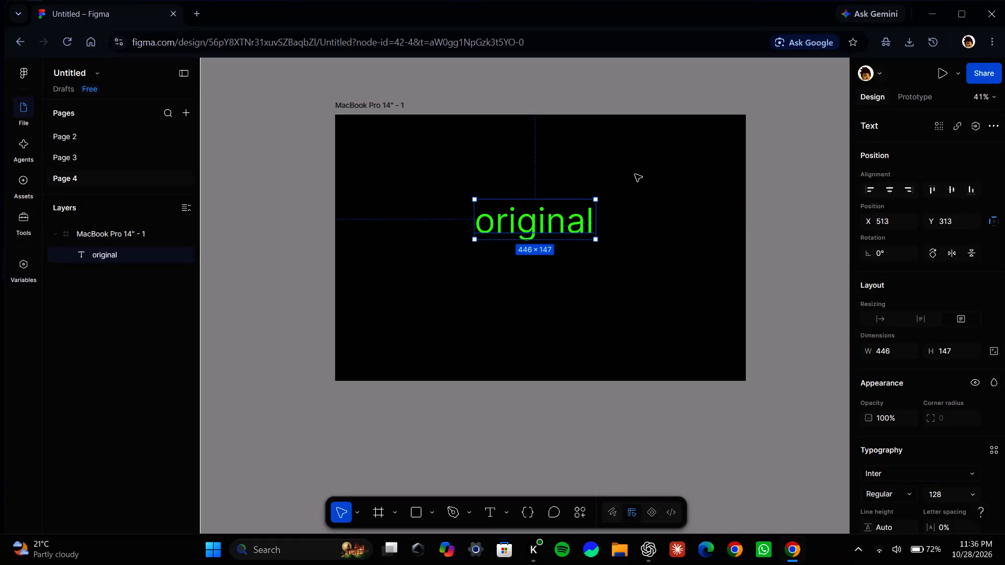
Replace the green heading's lowercase text with "ORIGINAL" in capitals.
{"action": "double_click", "coordinate": [572, 228]}
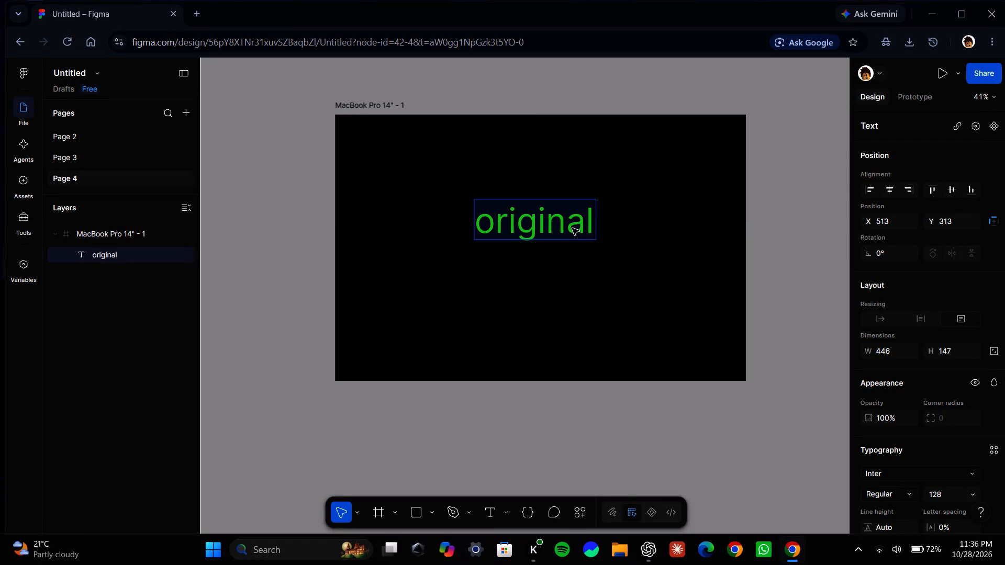
{"action": "left_click", "coordinate": [589, 229]}
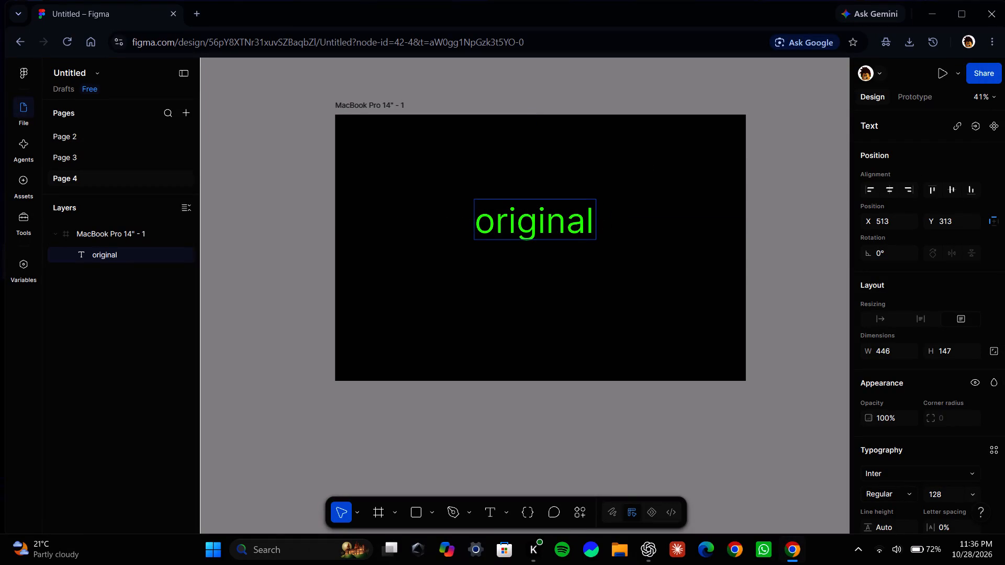
{"action": "key", "text": "Right"}
{"action": "key", "text": "BackSpace"}
{"action": "key", "text": "BackSpace"}
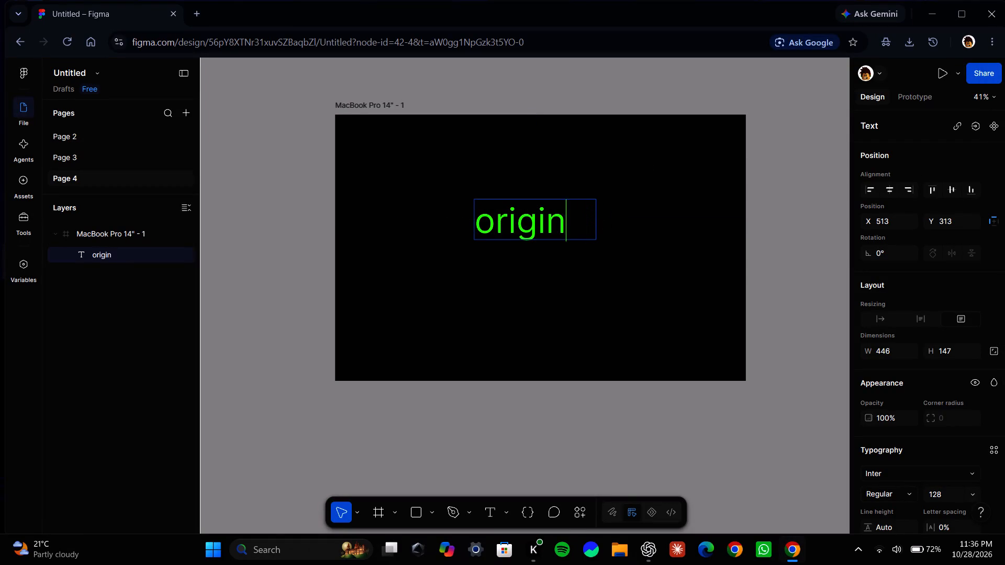
{"action": "key", "text": "BackSpace"}
{"action": "key", "text": "BackSpace"}
{"action": "key", "text": "BackSpace"}
{"action": "key", "text": "BackSpace"}
{"action": "key", "text": "BackSpace"}
{"action": "key", "text": "BackSpace"}
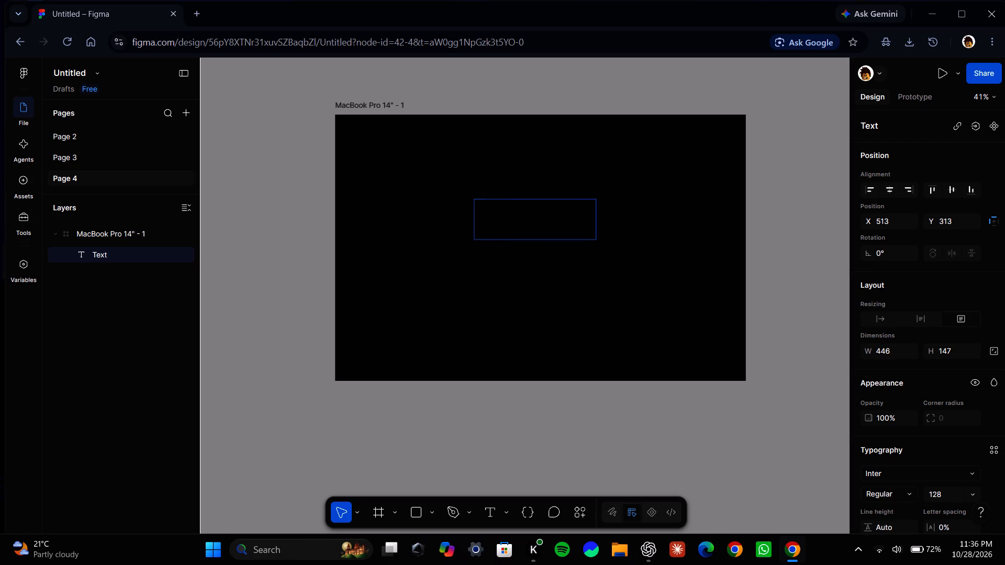
{"action": "key", "text": "shift+o"}
{"action": "type", "text": "RIGIN"}
{"action": "type", "text": "AL"}
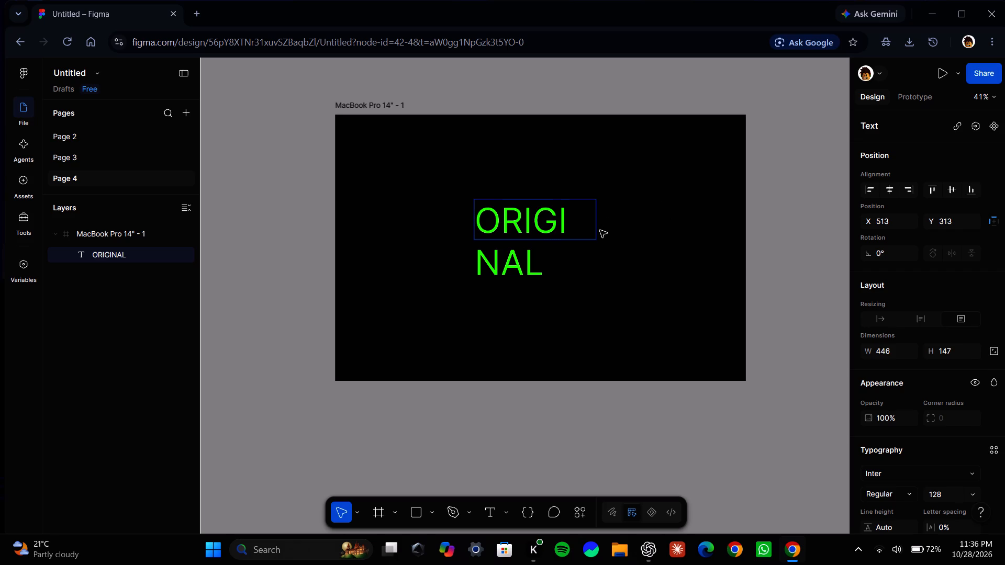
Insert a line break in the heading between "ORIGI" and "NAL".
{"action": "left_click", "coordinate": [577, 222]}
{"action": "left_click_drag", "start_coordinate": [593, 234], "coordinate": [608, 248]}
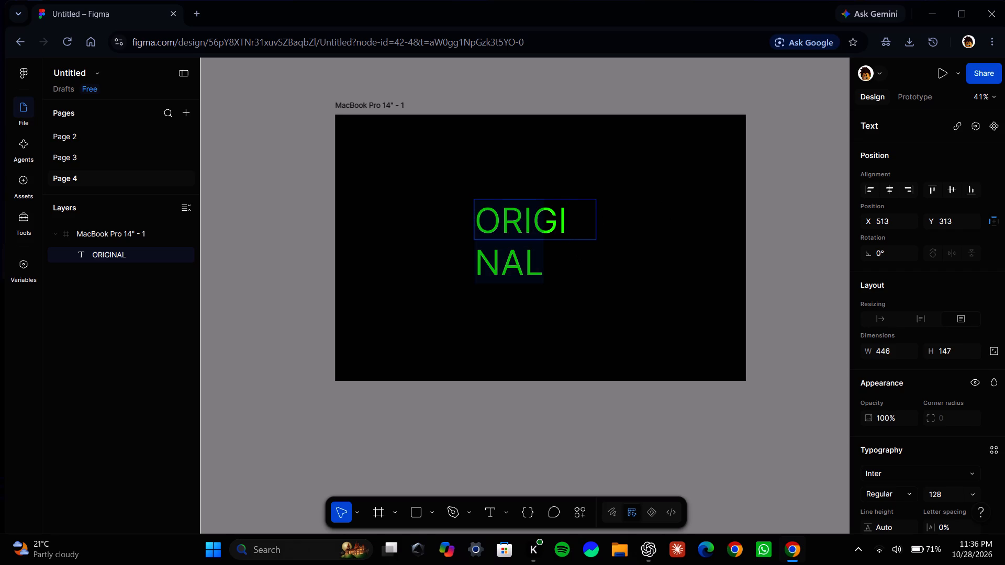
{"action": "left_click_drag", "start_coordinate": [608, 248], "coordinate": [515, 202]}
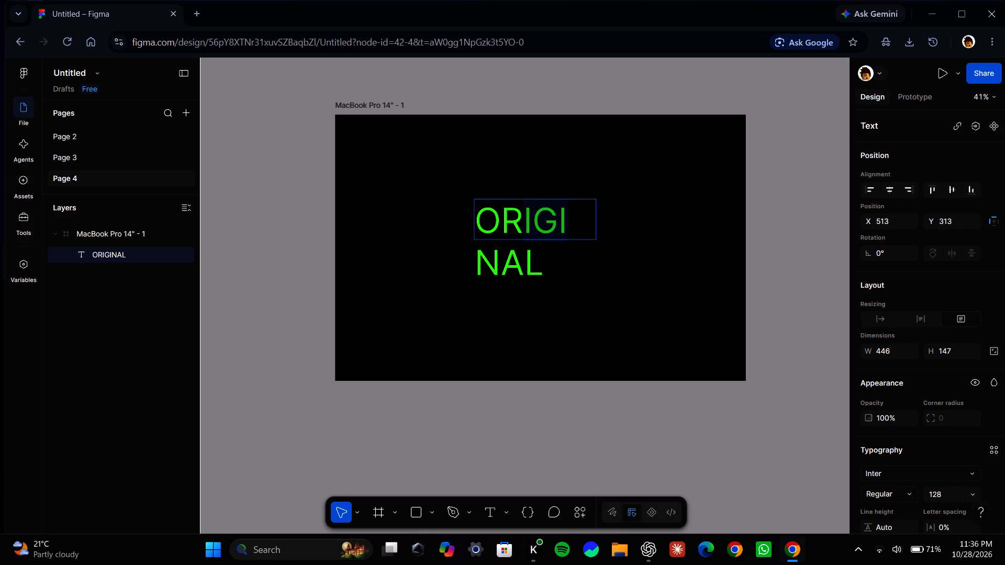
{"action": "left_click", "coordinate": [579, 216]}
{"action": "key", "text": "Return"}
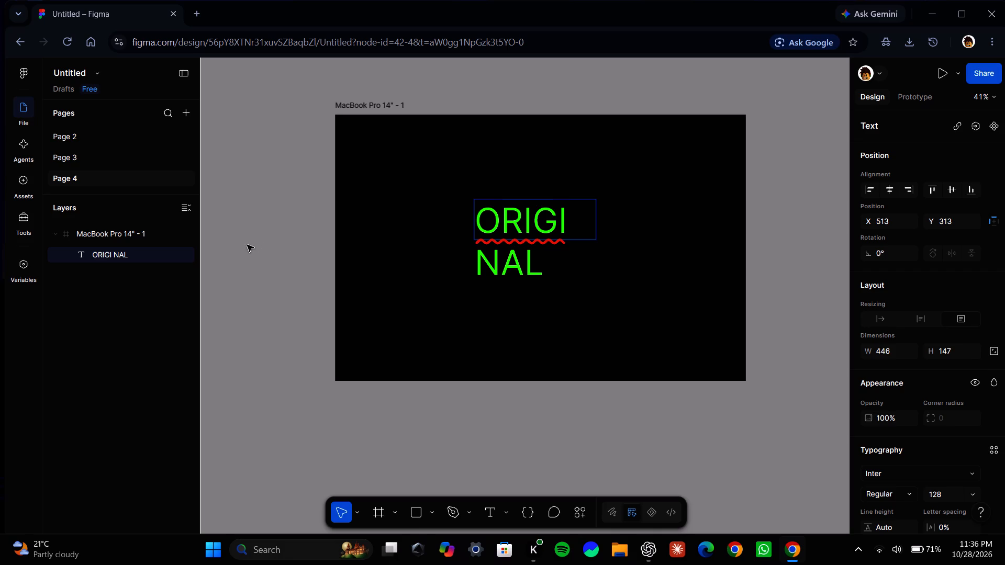
Draw an empty elliptical text on path about 183 × 121 in the frame, beside the heading's second line.
{"action": "left_click", "coordinate": [496, 516]}
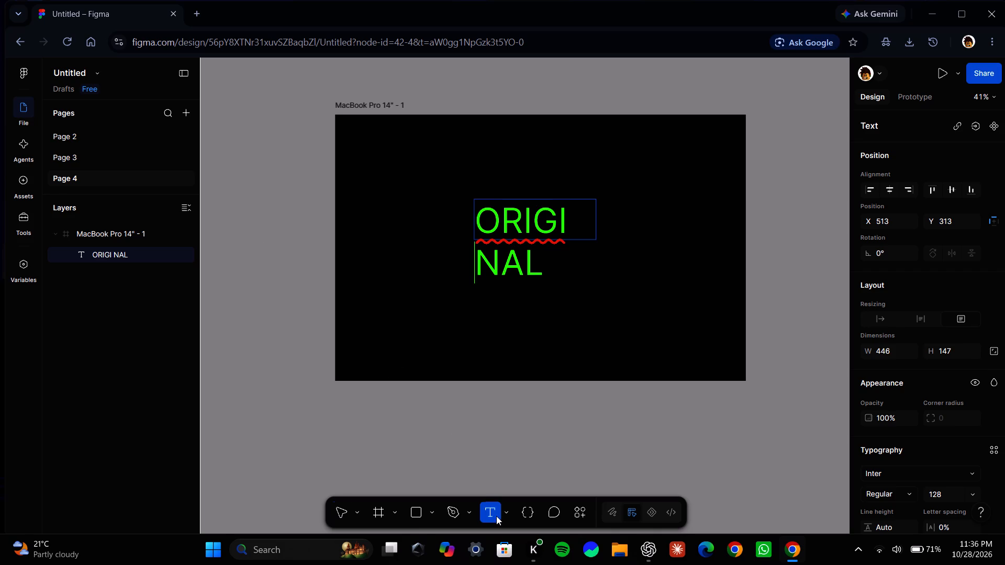
{"action": "left_click", "coordinate": [501, 511]}
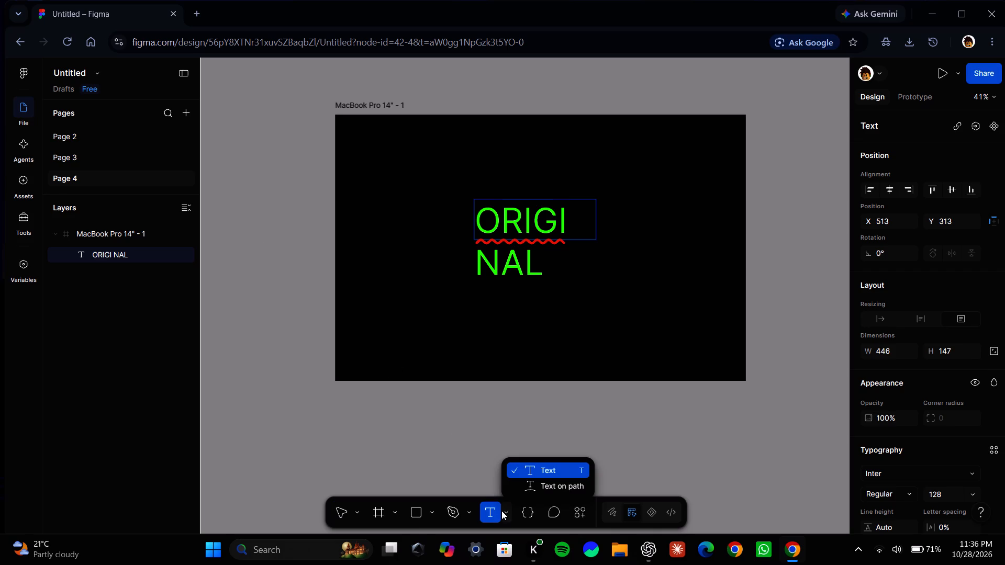
{"action": "left_click", "coordinate": [570, 483]}
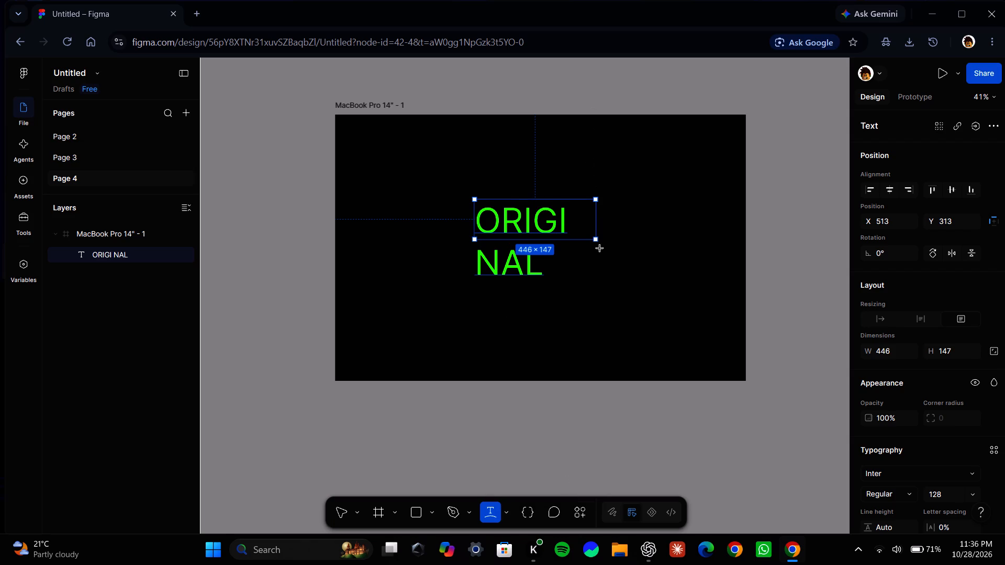
{"action": "left_click_drag", "start_coordinate": [596, 242], "coordinate": [645, 280]}
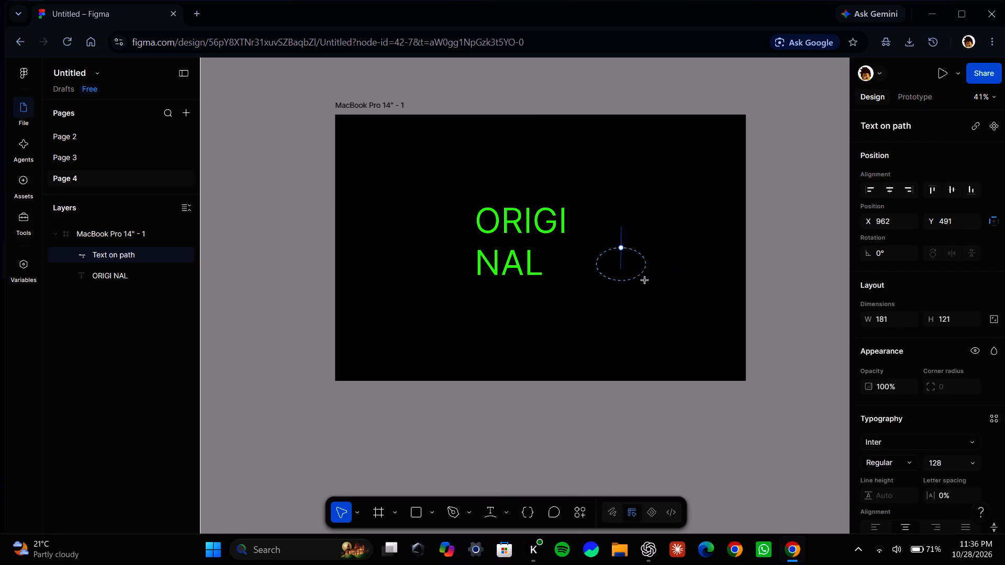
{"action": "left_click_drag", "start_coordinate": [645, 280], "coordinate": [646, 280]}
{"action": "left_click", "coordinate": [541, 318]}
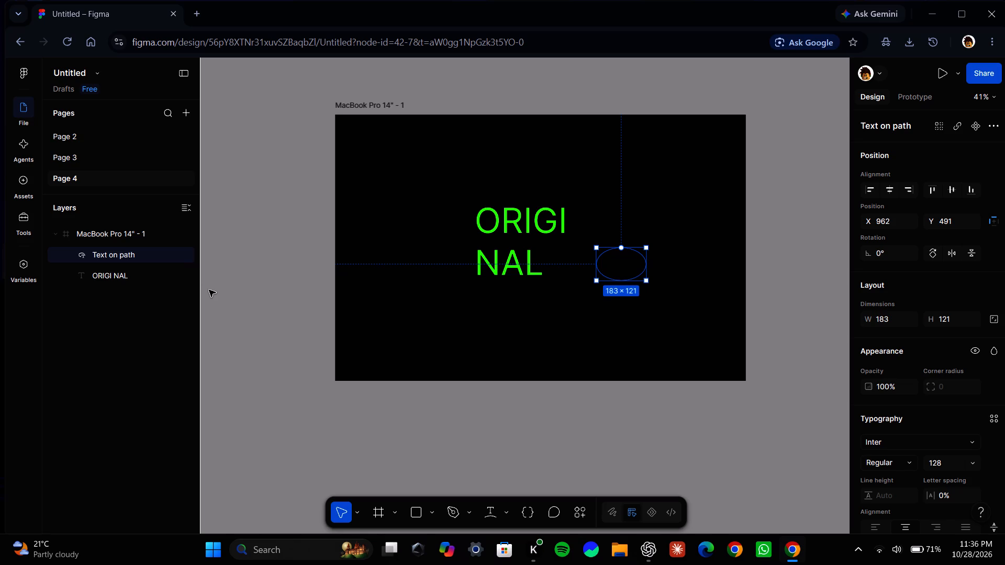
Duplicate the empty elliptical text on path in the same position.
{"action": "key", "text": "ctrl+c"}
{"action": "key", "text": "ctrl+c"}
{"action": "key", "text": "ctrl+c"}
{"action": "key", "text": "ctrl+c"}
{"action": "key", "text": "ctrl+v"}
{"action": "key", "text": "ctrl+c"}
{"action": "key", "text": "ctrl+c"}
{"action": "key", "text": "ctrl+c"}
{"action": "key", "text": "ctrl+c"}
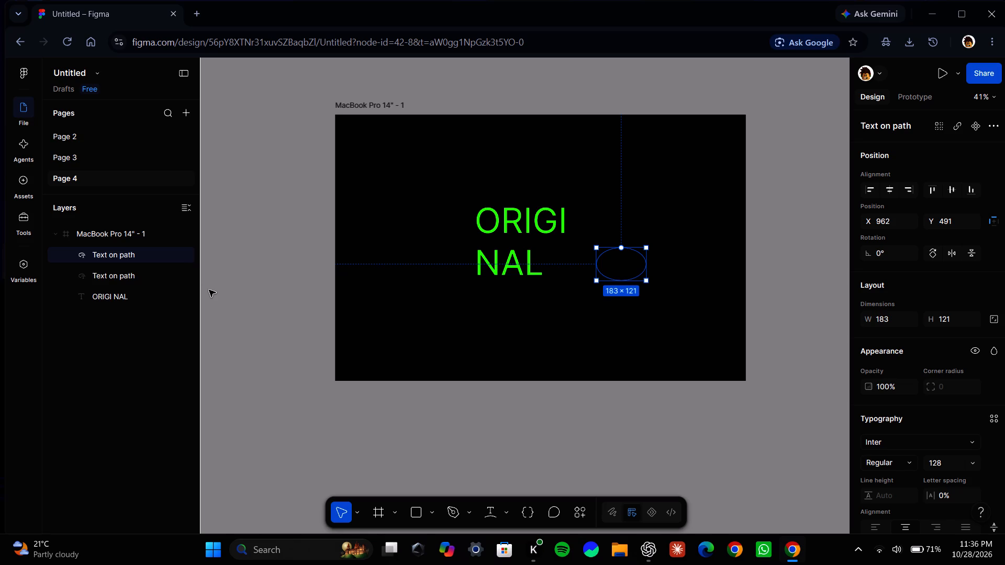
{"action": "key", "text": "c"}
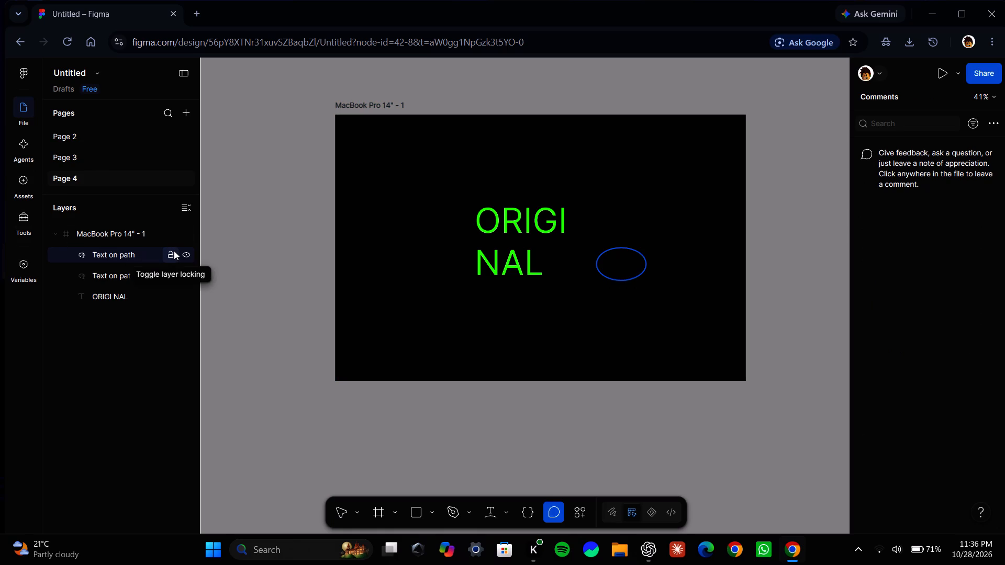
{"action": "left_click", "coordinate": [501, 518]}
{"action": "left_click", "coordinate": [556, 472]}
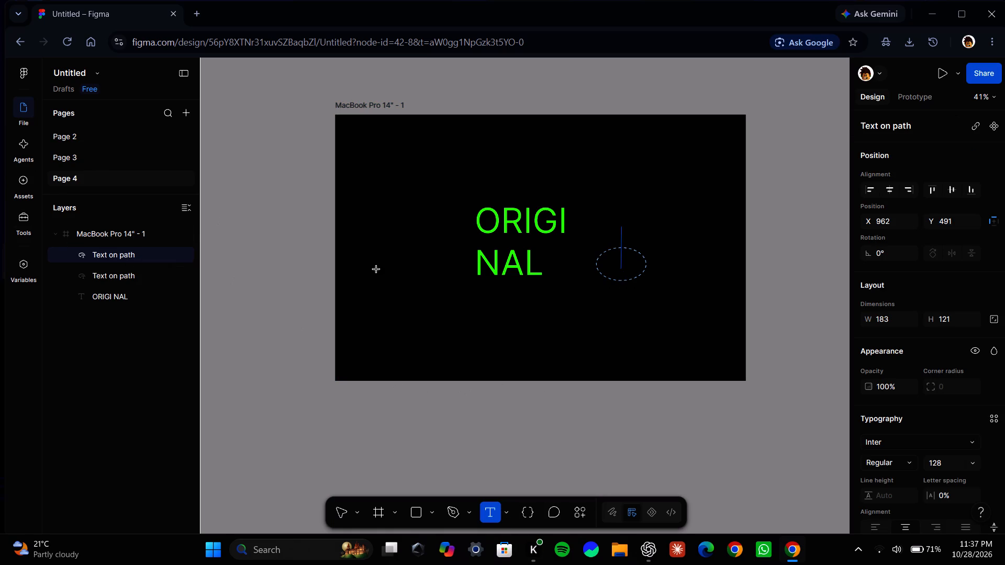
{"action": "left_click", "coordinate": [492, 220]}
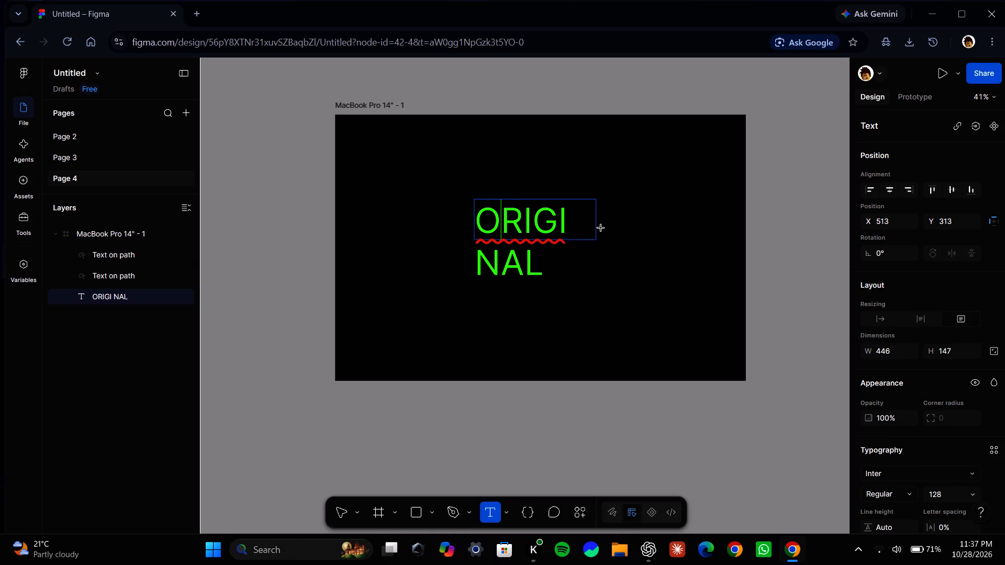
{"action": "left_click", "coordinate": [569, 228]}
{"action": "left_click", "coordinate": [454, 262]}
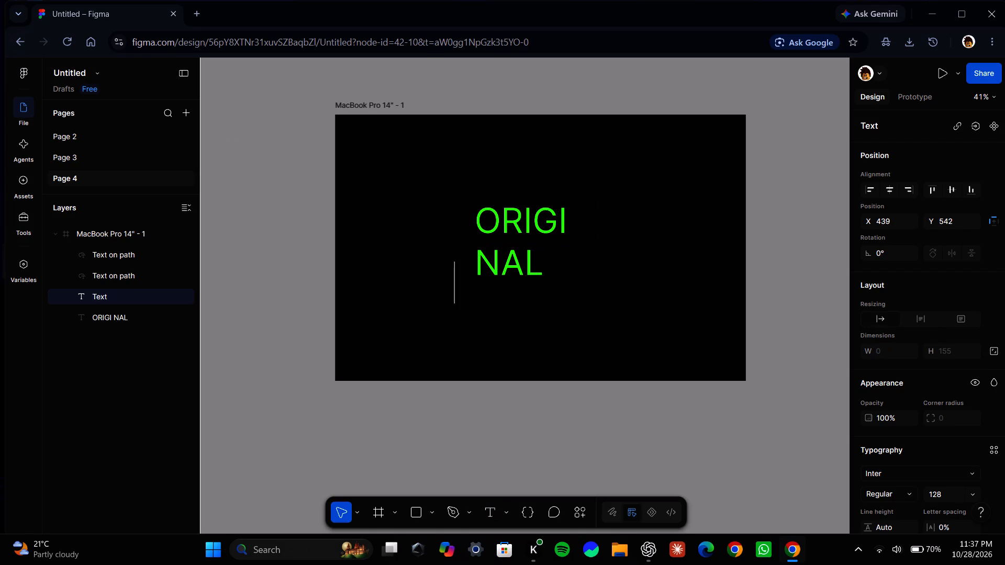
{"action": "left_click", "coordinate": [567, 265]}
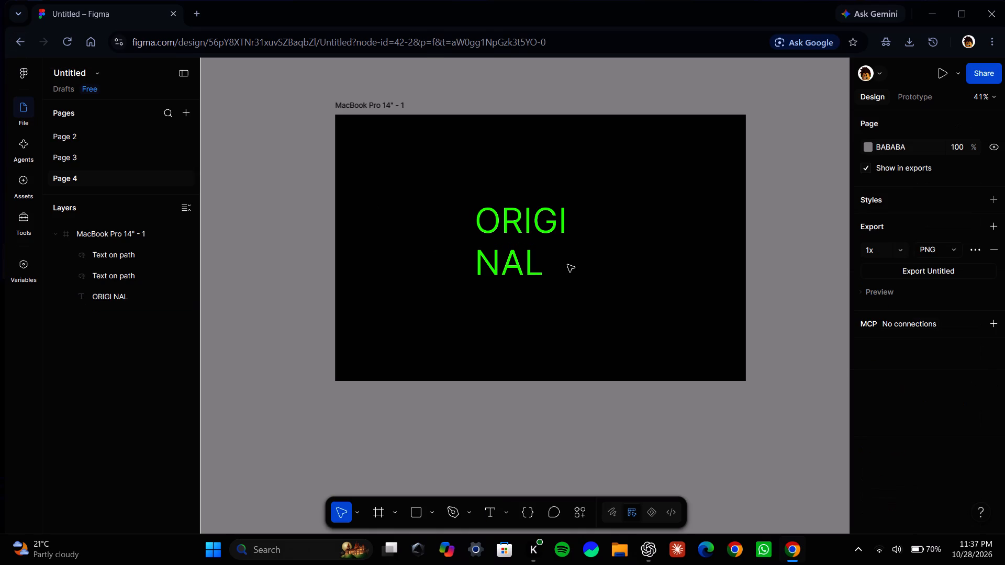
Enlarge the heading's text box to about 789 × 338.
{"action": "left_click", "coordinate": [531, 224]}
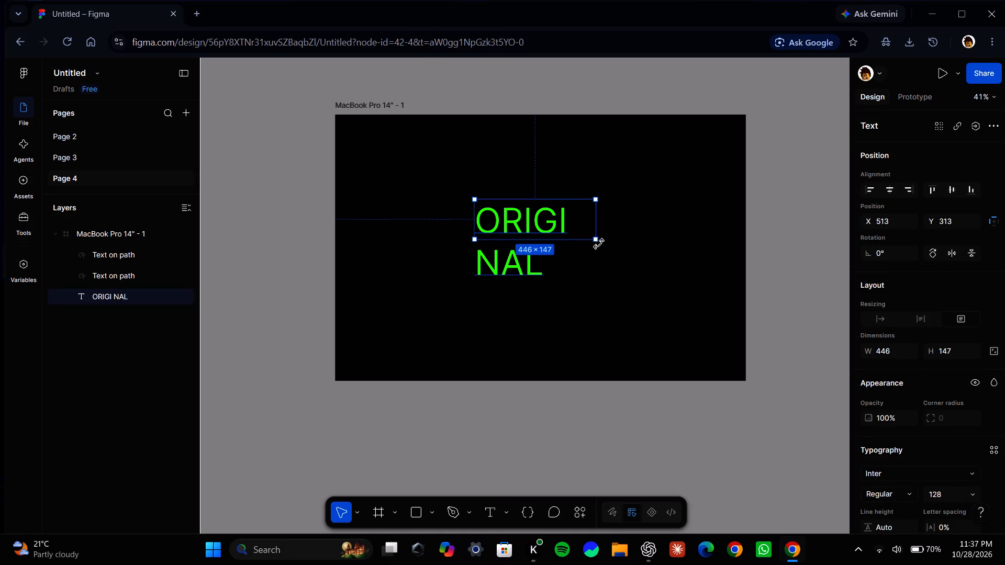
{"action": "left_click_drag", "start_coordinate": [598, 243], "coordinate": [687, 288]}
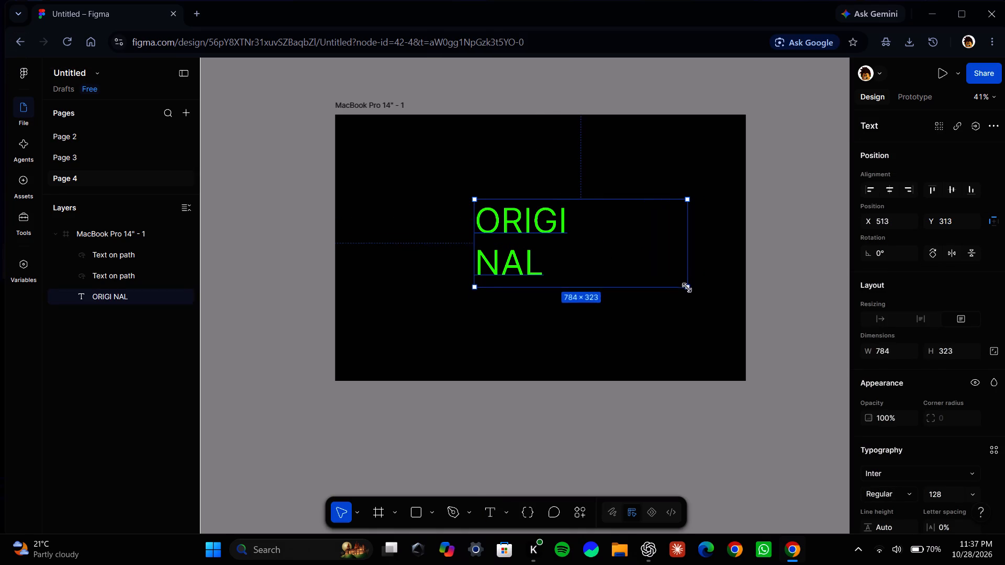
{"action": "left_click_drag", "start_coordinate": [687, 288], "coordinate": [688, 291]}
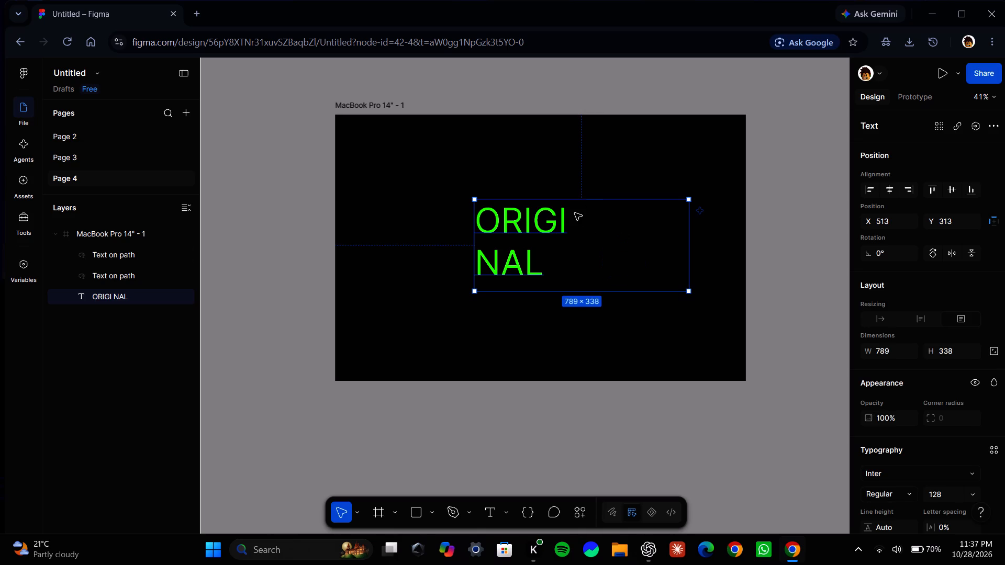
Delete the heading's letters back to "OR" and retype the rest so it reads "ORIGINAL" on one line.
{"action": "left_click", "coordinate": [575, 213]}
{"action": "double_click", "coordinate": [552, 220]}
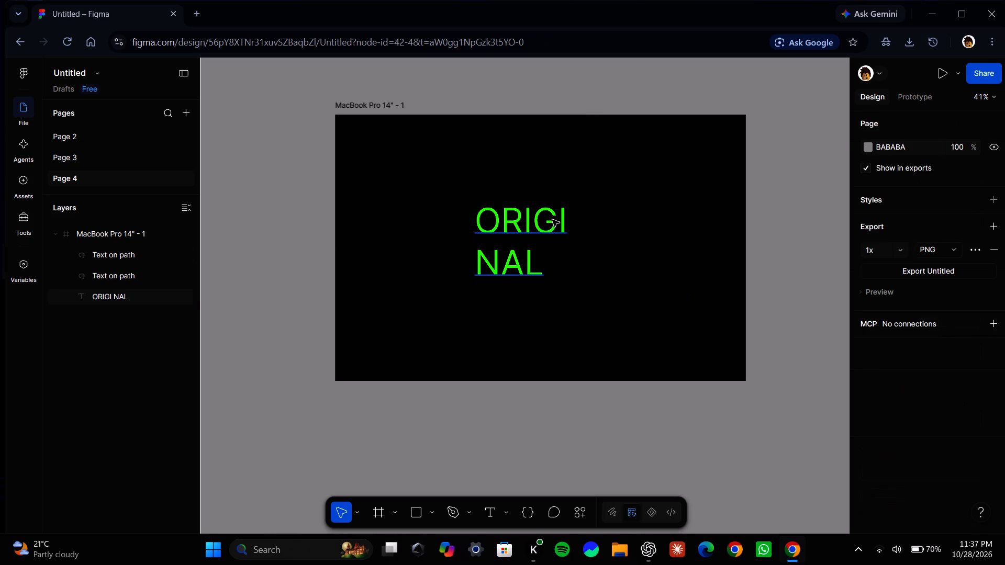
{"action": "left_click", "coordinate": [552, 256]}
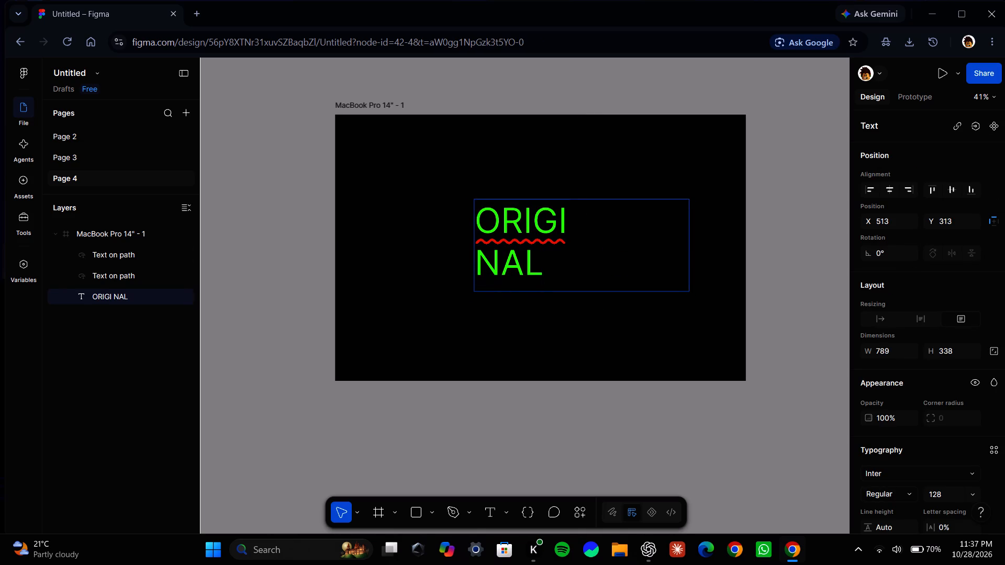
{"action": "key", "text": "BackSpace"}
{"action": "key", "text": "BackSpace"}
{"action": "key", "text": "BackSpace"}
{"action": "key", "text": "BackSpace"}
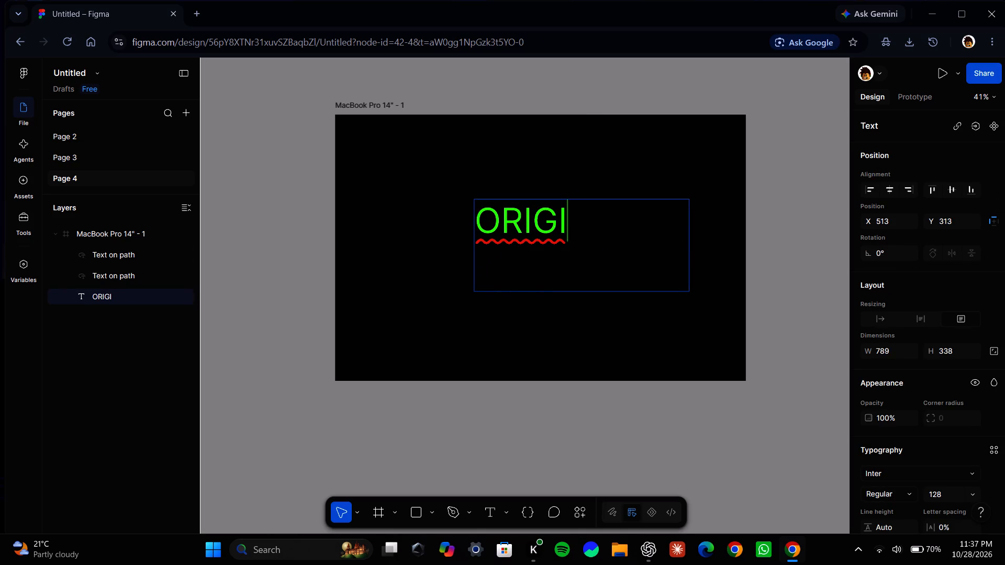
{"action": "key", "text": "BackSpace"}
{"action": "key", "text": "BackSpace"}
{"action": "key", "text": "BackSpace"}
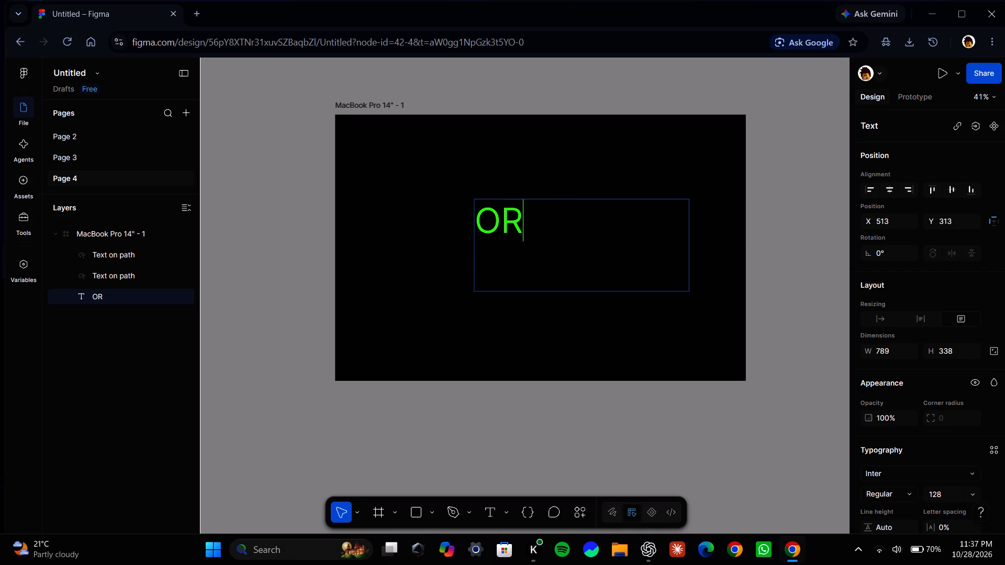
{"action": "type", "text": "IGI"}
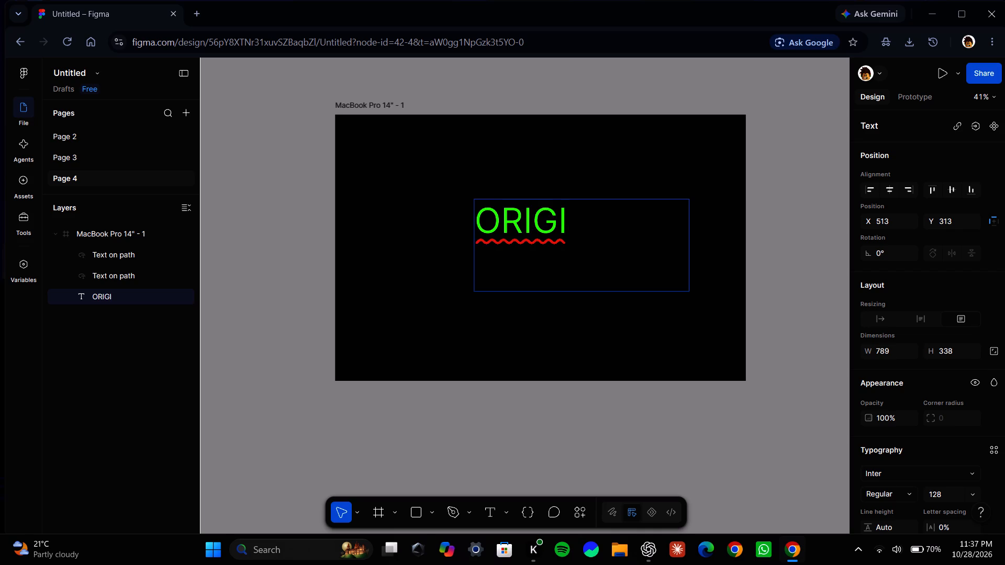
{"action": "type", "text": "NA"}
{"action": "key", "text": "shift+l"}
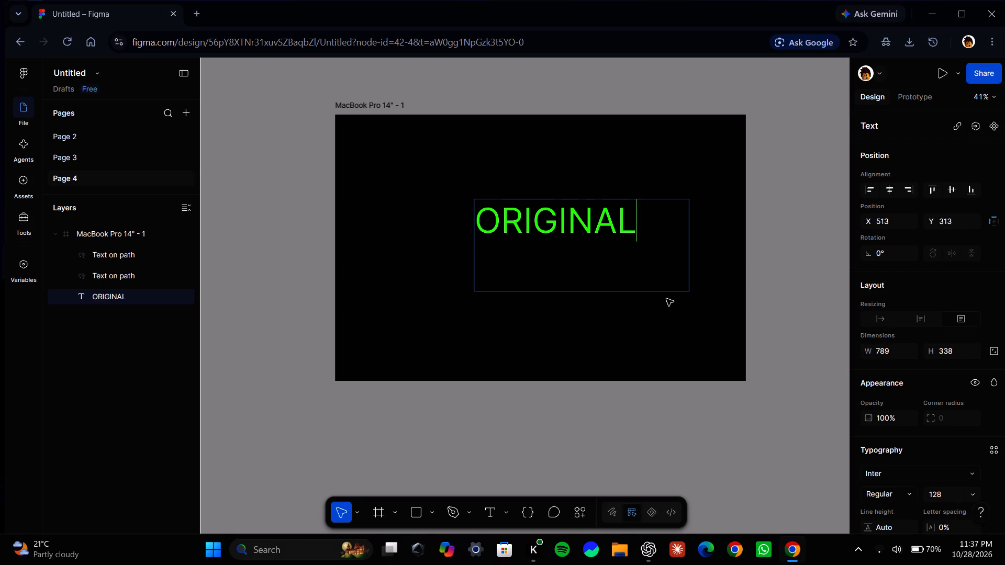
Shrink the ORIGINAL heading's text box to about 608 × 157 so it fits closely around the single line.
{"action": "left_click", "coordinate": [653, 253]}
{"action": "key", "text": "Return"}
{"action": "left_click", "coordinate": [629, 325]}
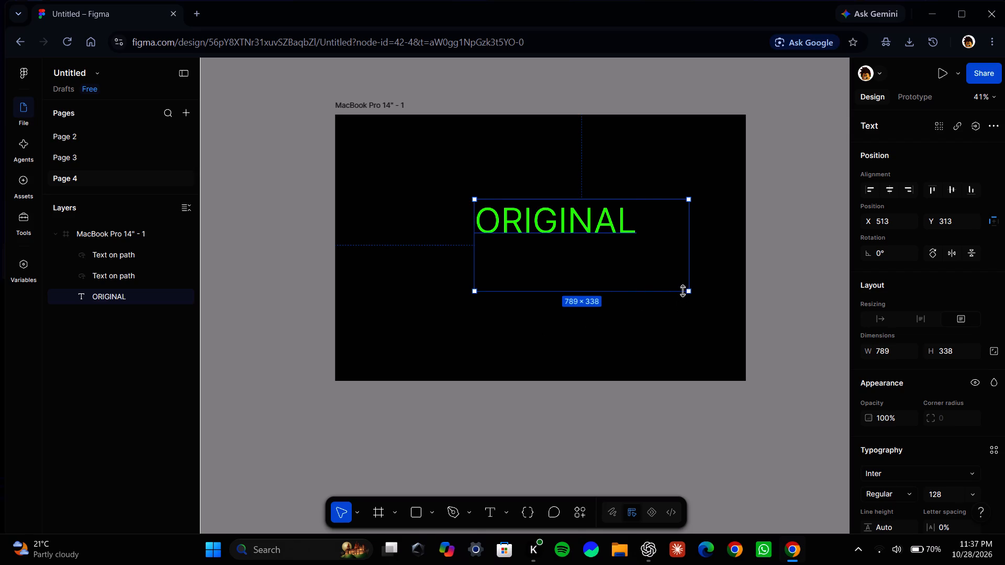
{"action": "left_click_drag", "start_coordinate": [690, 294], "coordinate": [645, 259]}
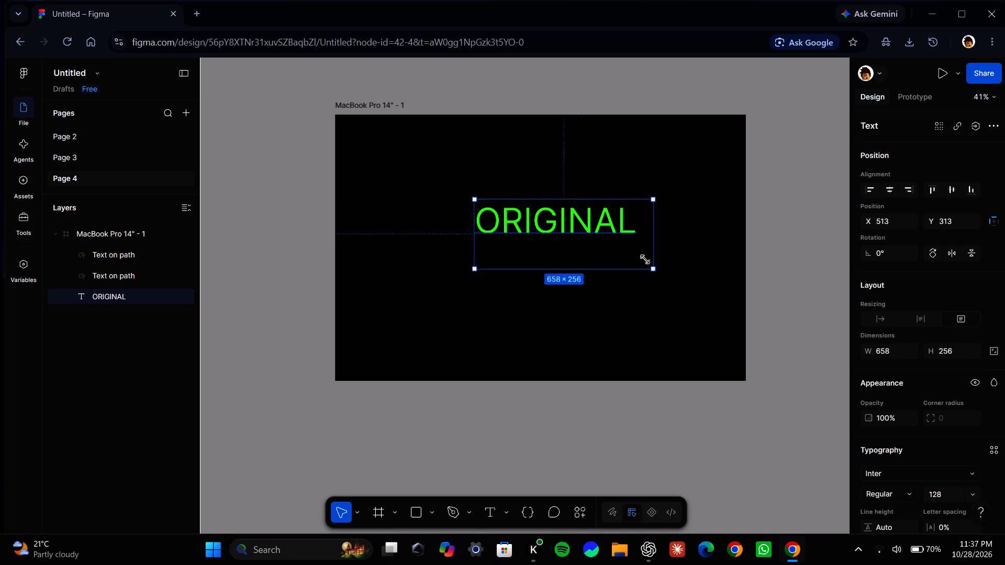
{"action": "left_click_drag", "start_coordinate": [645, 259], "coordinate": [639, 241]}
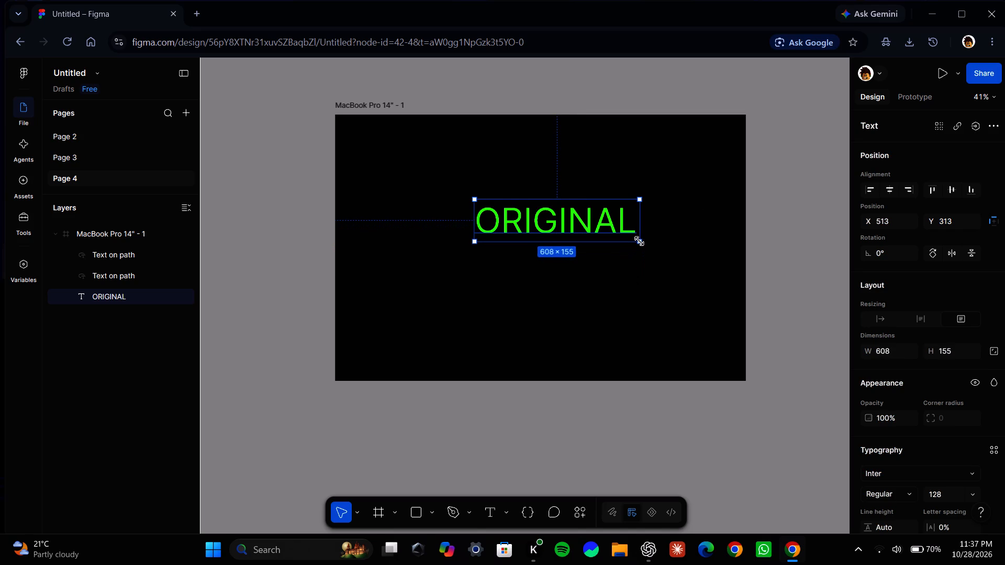
{"action": "left_click_drag", "start_coordinate": [639, 241], "coordinate": [639, 242]}
{"action": "key", "text": "Return"}
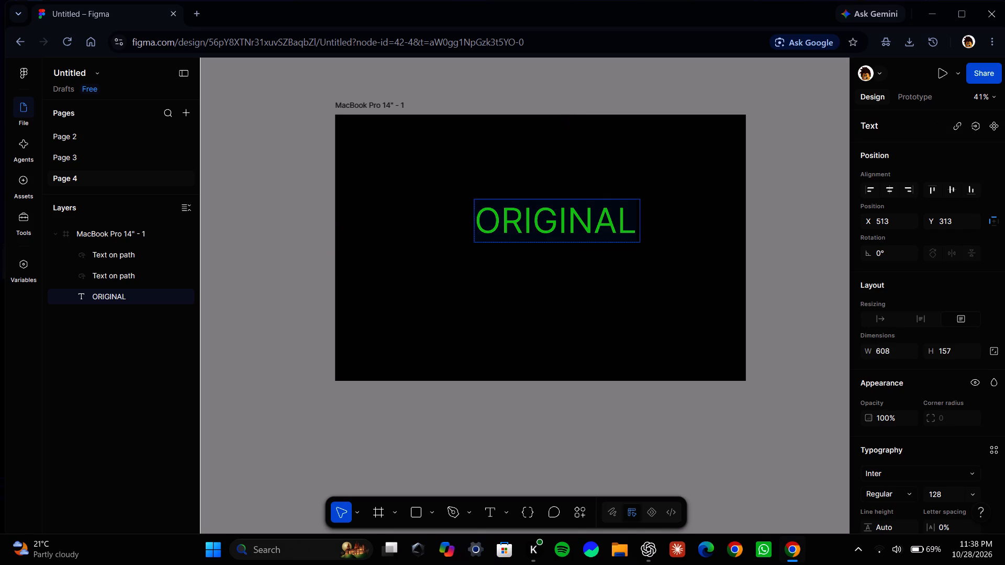
{"action": "left_click", "coordinate": [655, 277]}
{"action": "left_click", "coordinate": [655, 277]}
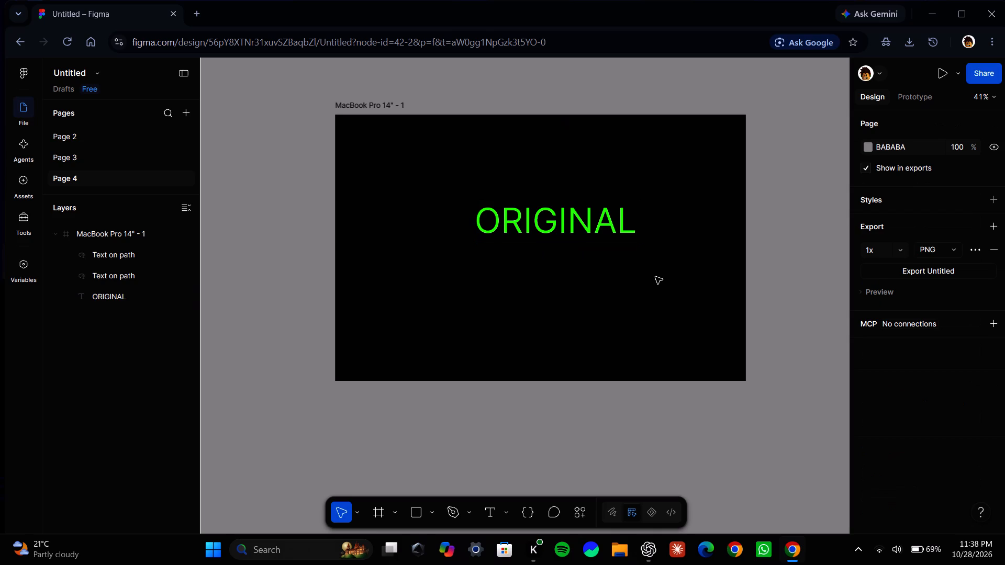
Try slant -10 and weight 869 on the ORIGINAL heading's variable font axes, settling on slant 0 and weight 418.
{"action": "left_click", "coordinate": [606, 216]}
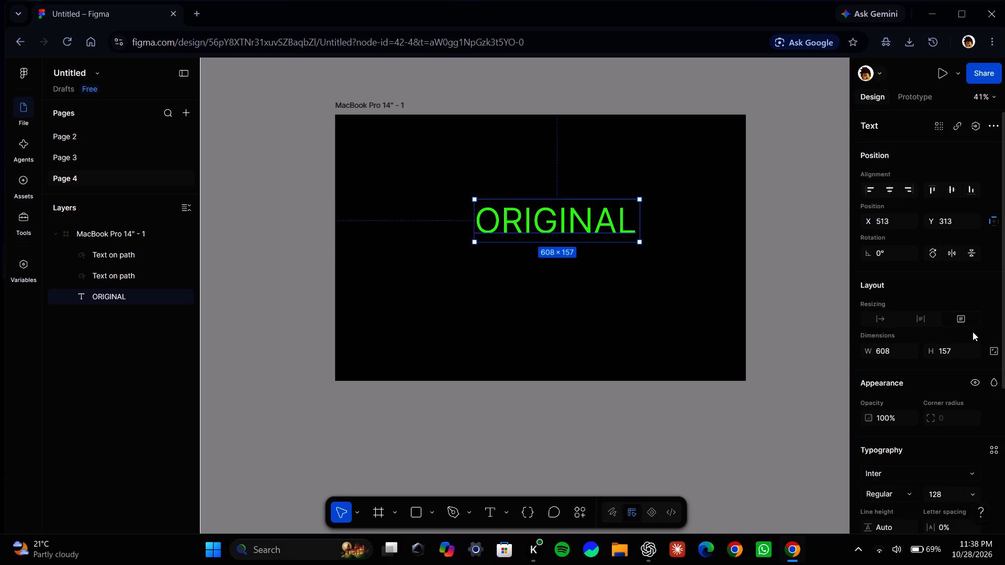
{"action": "scroll", "coordinate": [923, 442], "scroll_direction": "down", "scroll_amount": 1}
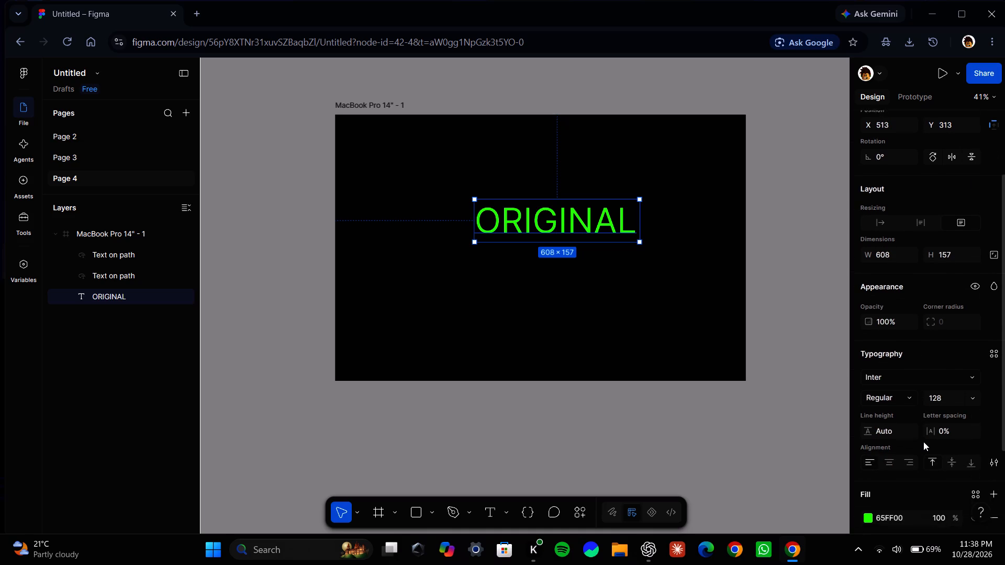
{"action": "scroll", "coordinate": [923, 442], "scroll_direction": "down", "scroll_amount": 1}
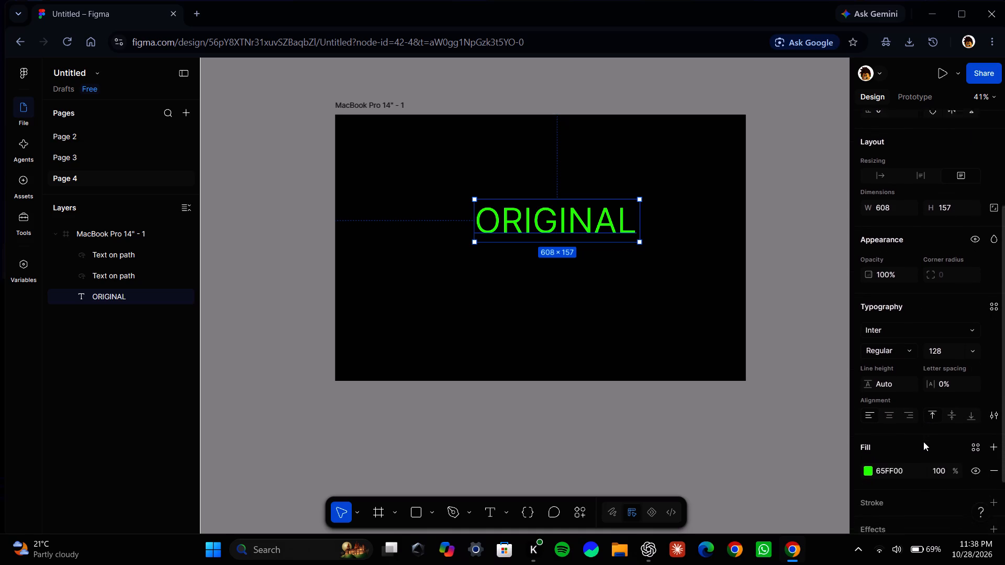
{"action": "scroll", "coordinate": [923, 442], "scroll_direction": "down", "scroll_amount": 1}
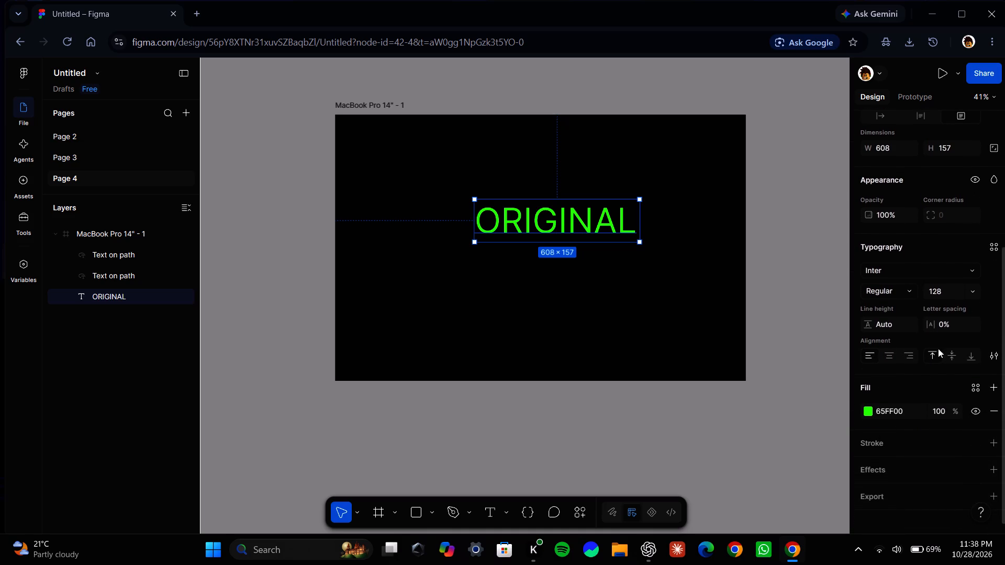
{"action": "left_click", "coordinate": [901, 292]}
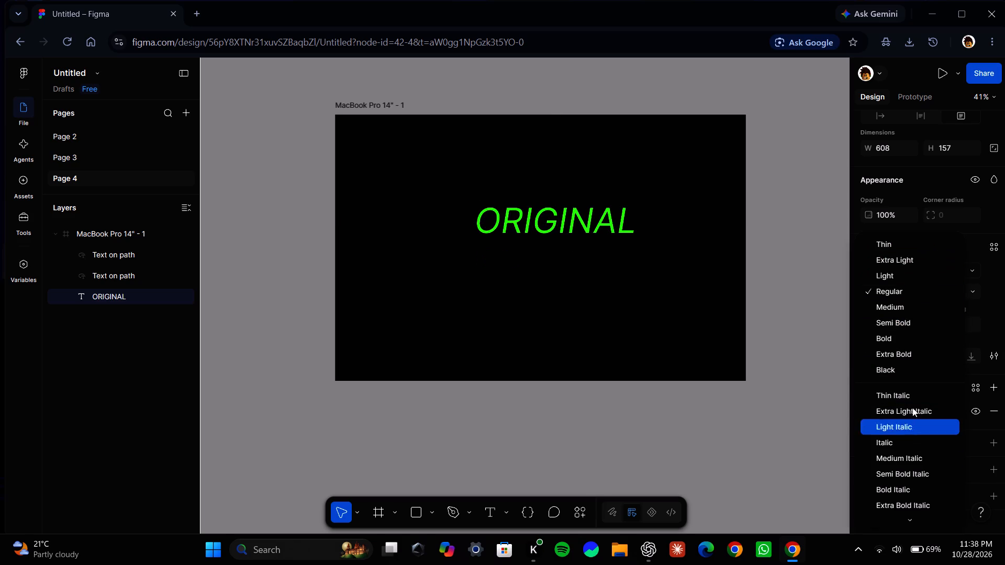
{"action": "scroll", "coordinate": [909, 365], "scroll_direction": "up", "scroll_amount": 1}
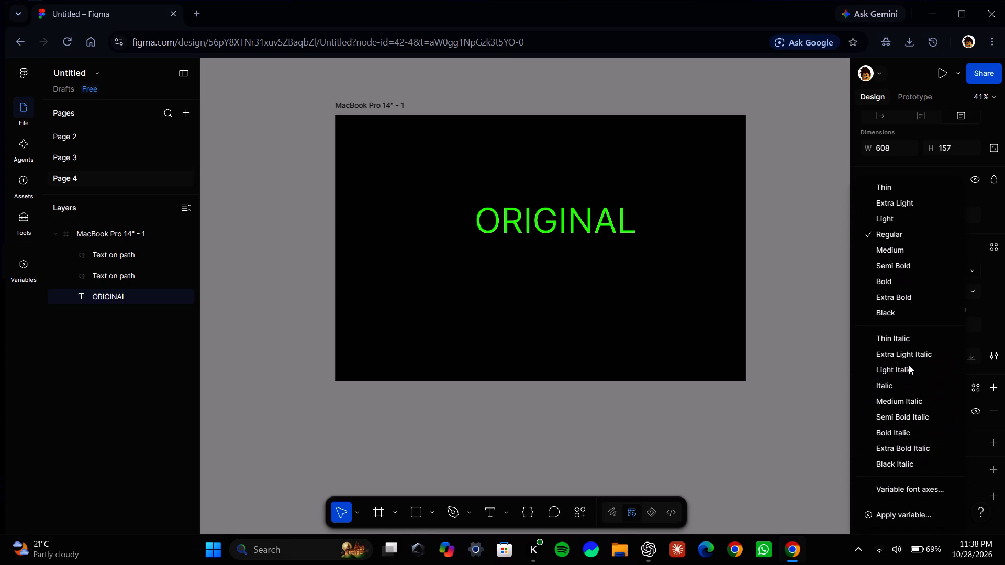
{"action": "scroll", "coordinate": [909, 365], "scroll_direction": "up", "scroll_amount": 1}
{"action": "scroll", "coordinate": [889, 211], "scroll_direction": "up", "scroll_amount": 1}
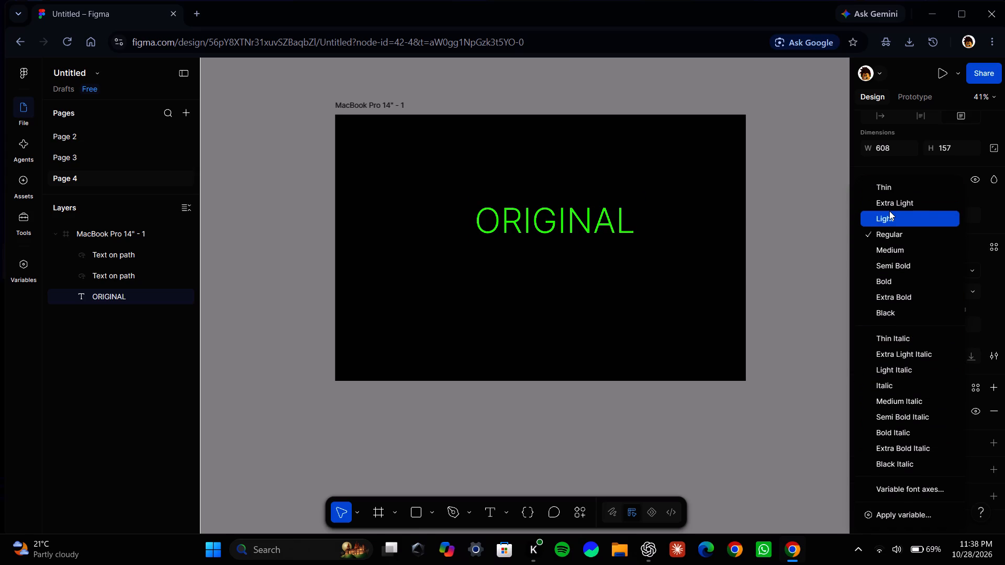
{"action": "scroll", "coordinate": [889, 211], "scroll_direction": "up", "scroll_amount": 1}
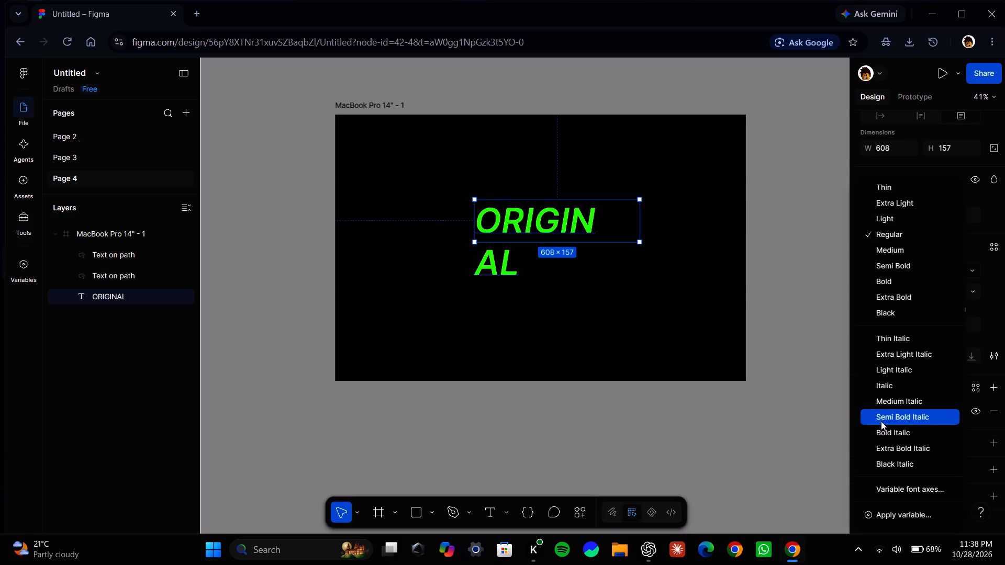
{"action": "left_click", "coordinate": [910, 490]}
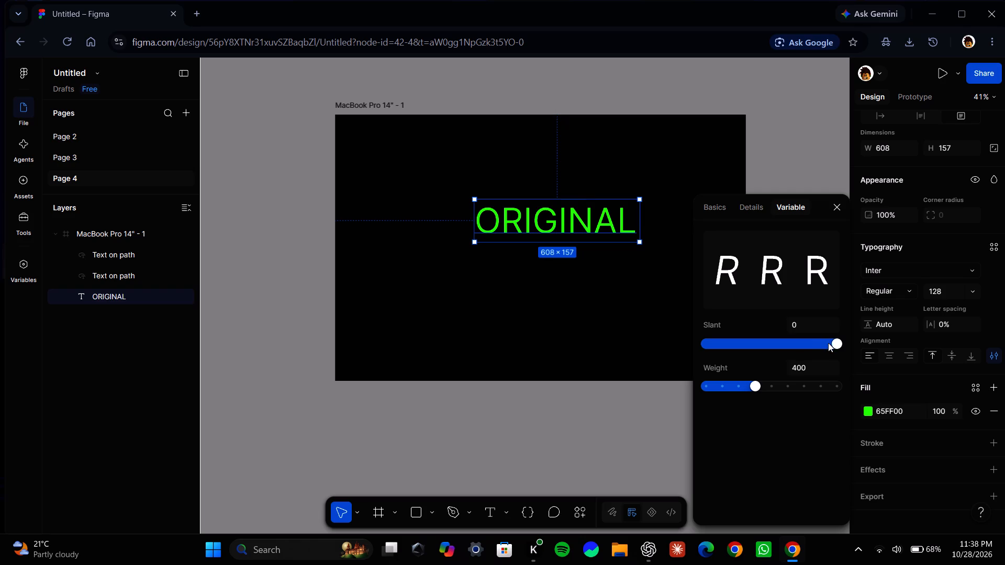
{"action": "left_click_drag", "start_coordinate": [834, 341], "coordinate": [706, 368]}
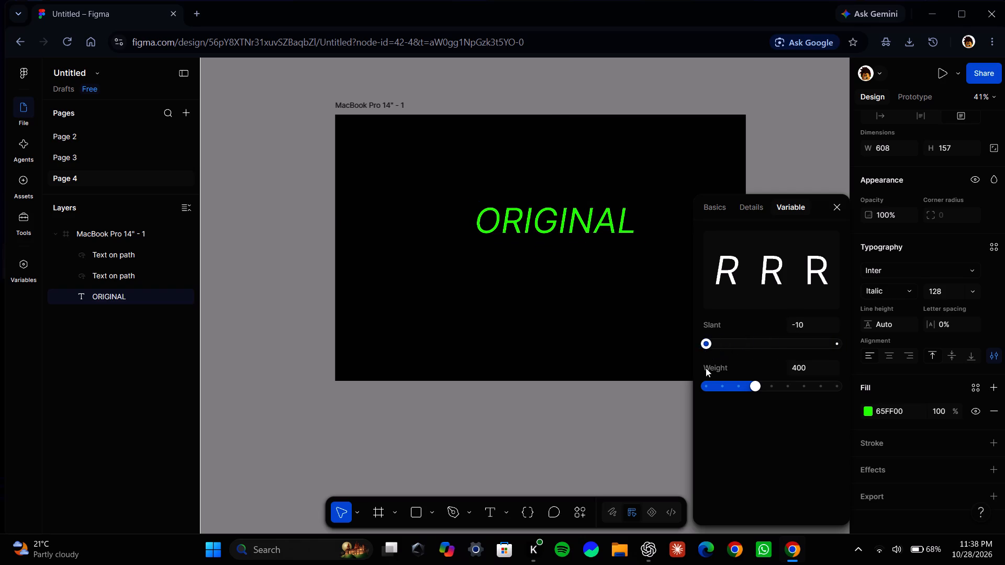
{"action": "left_click_drag", "start_coordinate": [706, 368], "coordinate": [885, 377]}
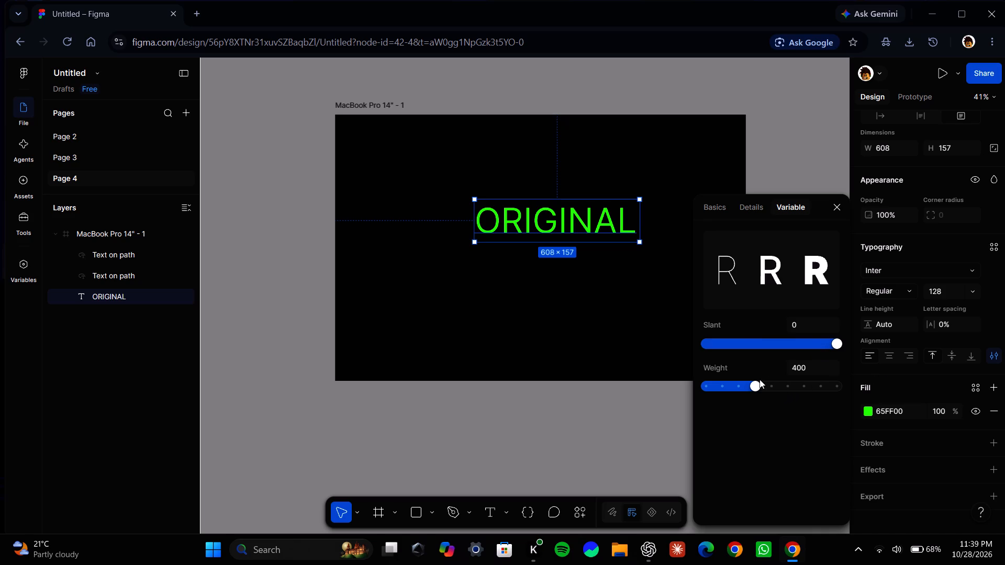
{"action": "left_click_drag", "start_coordinate": [752, 388], "coordinate": [783, 404]}
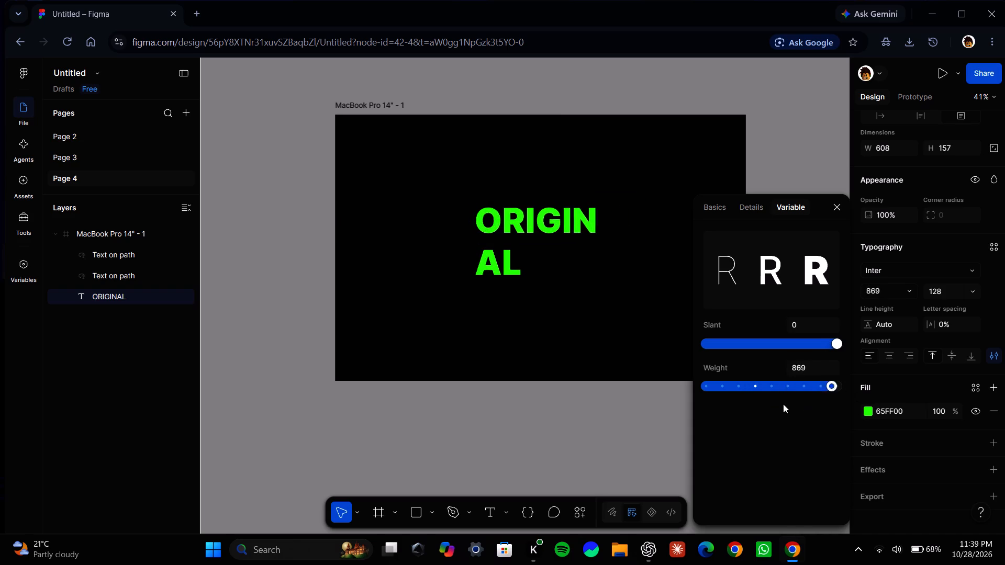
{"action": "left_click_drag", "start_coordinate": [783, 404], "coordinate": [758, 399]}
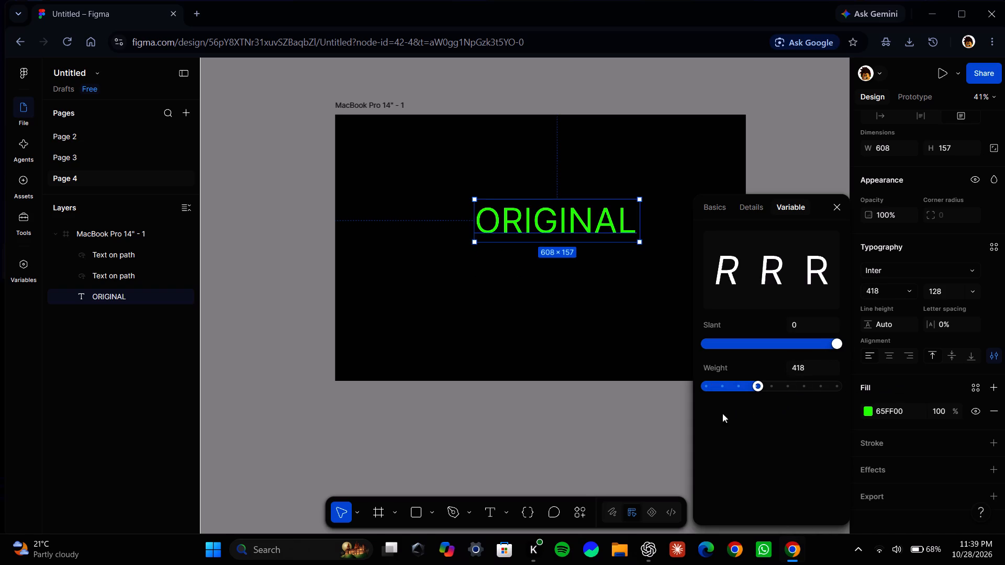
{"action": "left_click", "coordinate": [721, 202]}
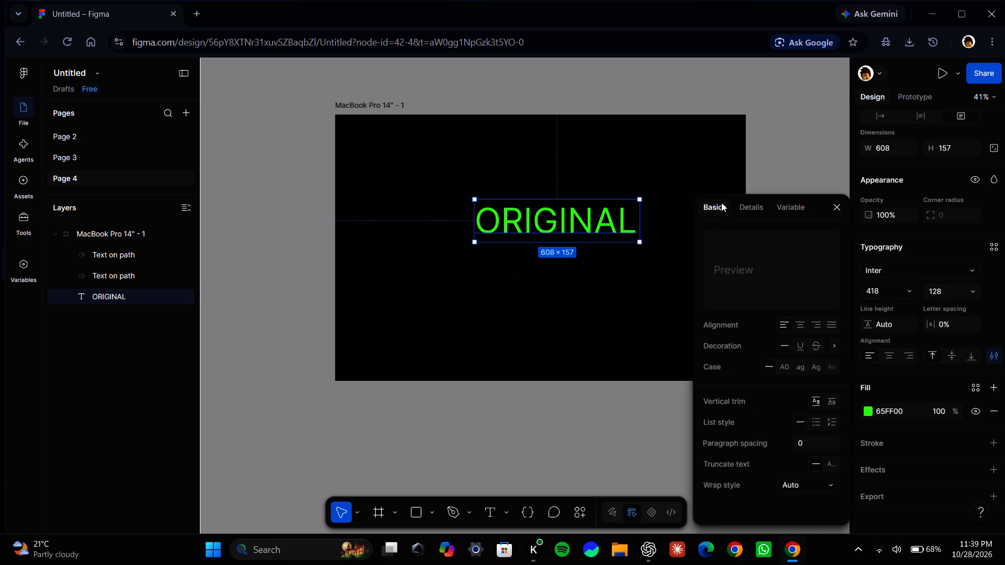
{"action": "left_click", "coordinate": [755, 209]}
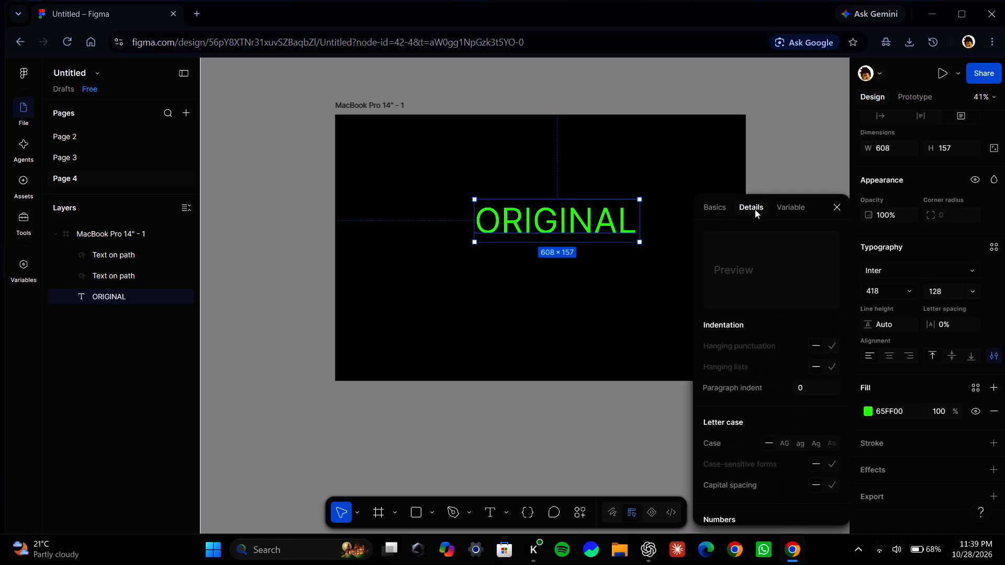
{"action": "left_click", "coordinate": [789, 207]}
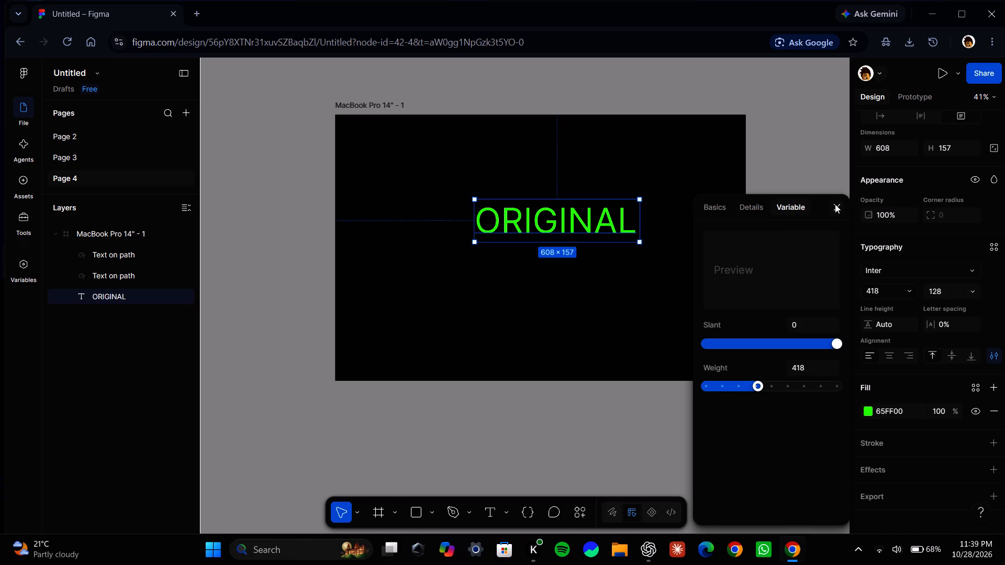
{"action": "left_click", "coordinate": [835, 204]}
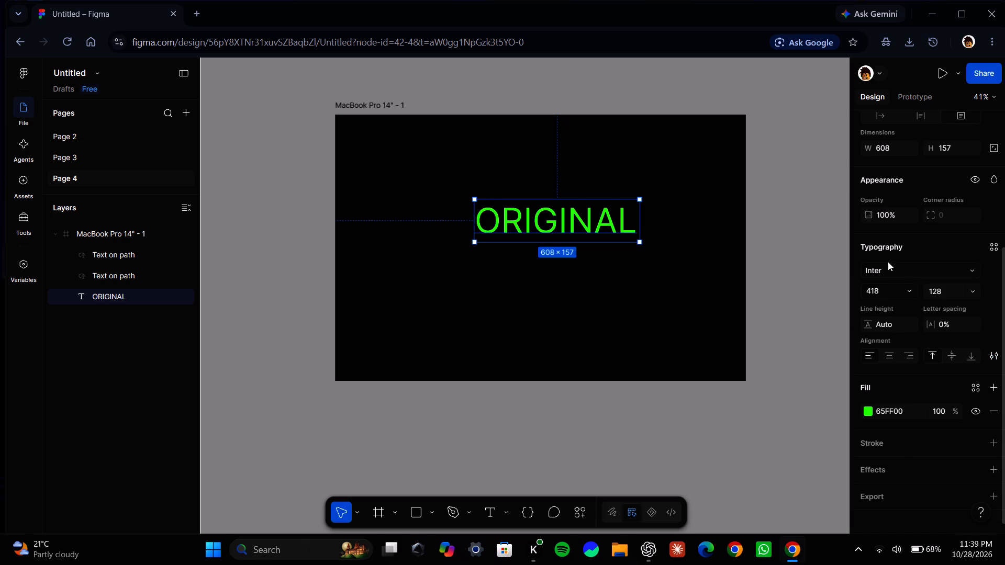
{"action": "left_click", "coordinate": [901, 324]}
Open the choice of font styles for the ORIGINAL heading.
{"action": "left_click", "coordinate": [908, 291]}
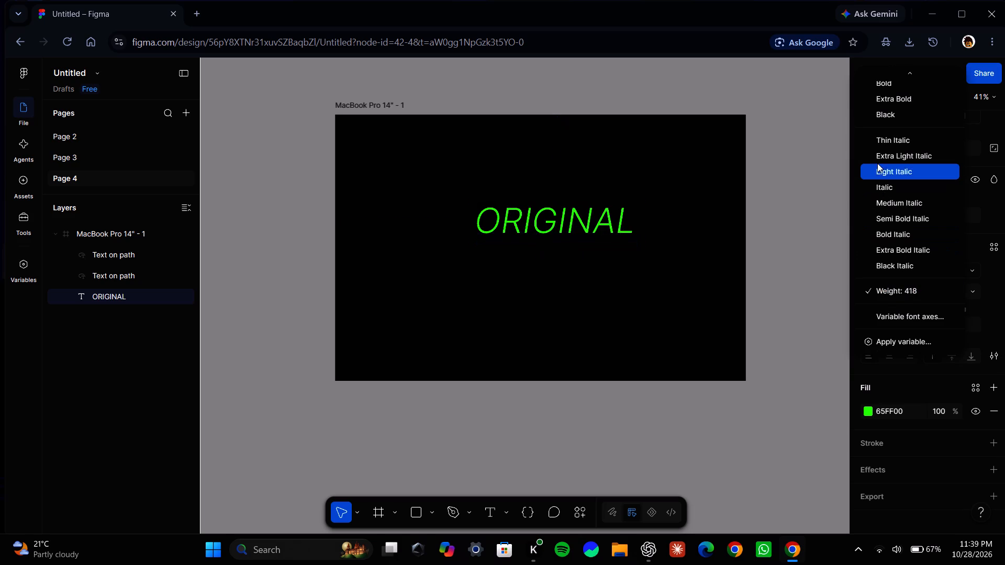
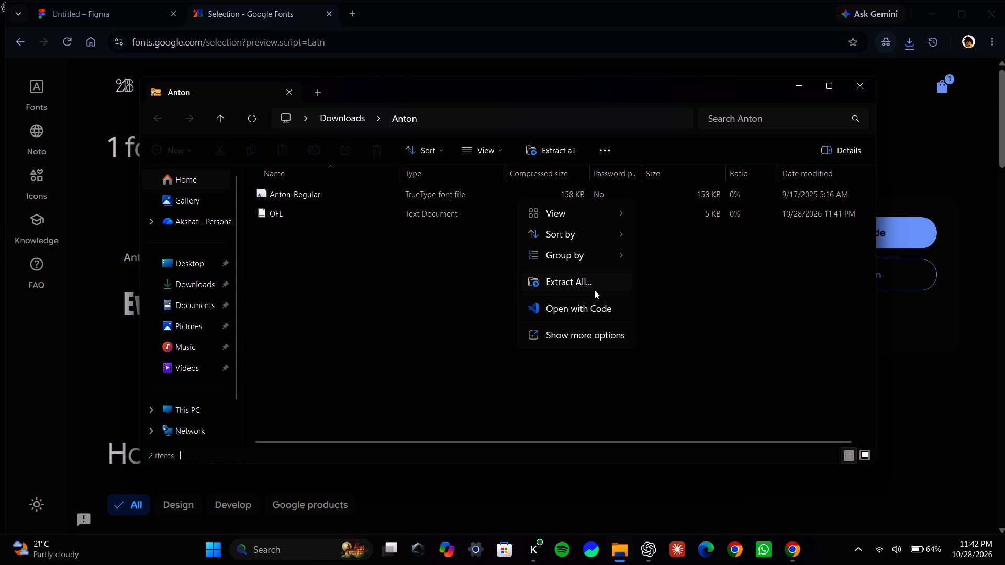
{"action": "left_click", "coordinate": [594, 290]}
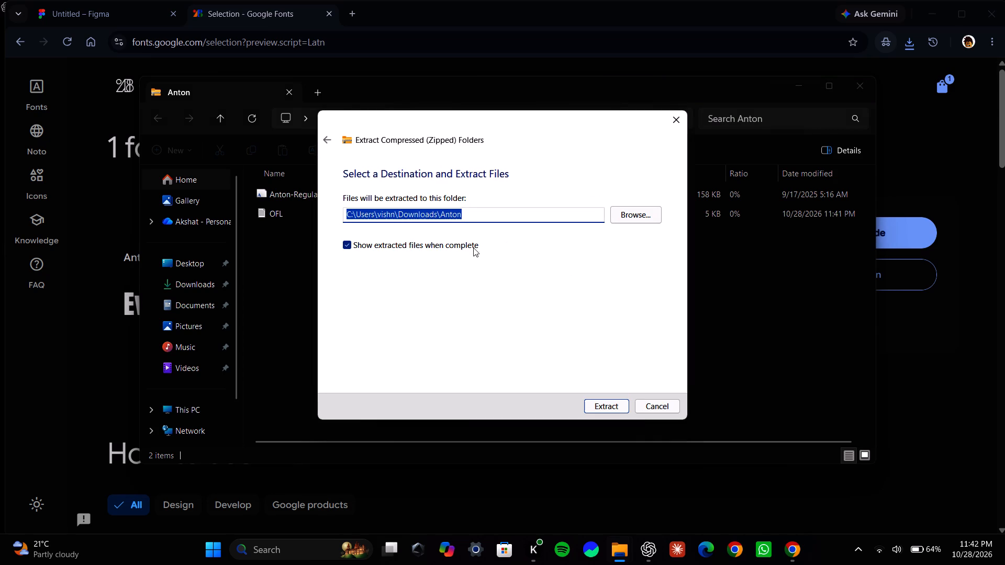
{"action": "left_click", "coordinate": [619, 404]}
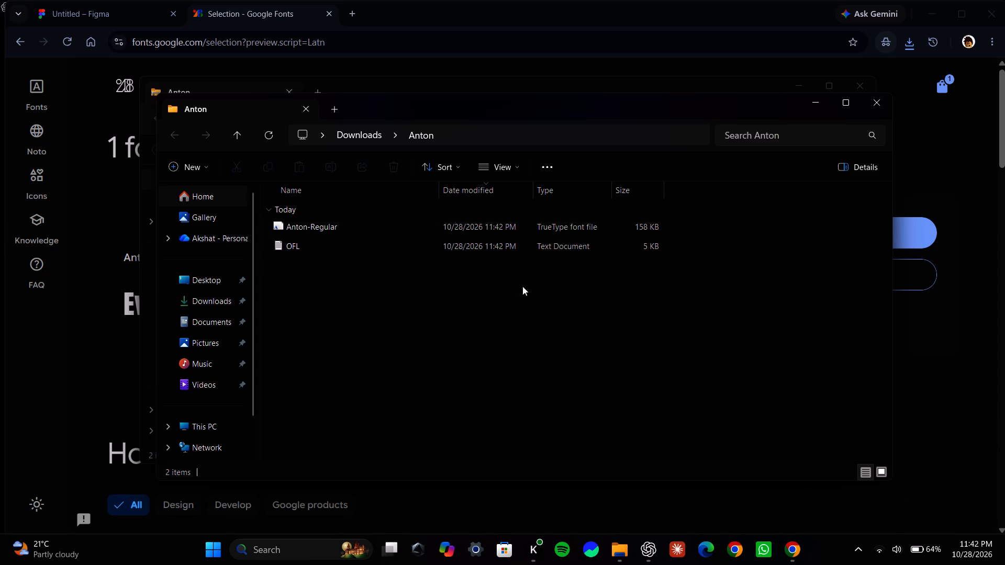
Open the extracted Anton-Regular font file, look over its preview, and install the font on the computer.
{"action": "right_click", "coordinate": [495, 223]}
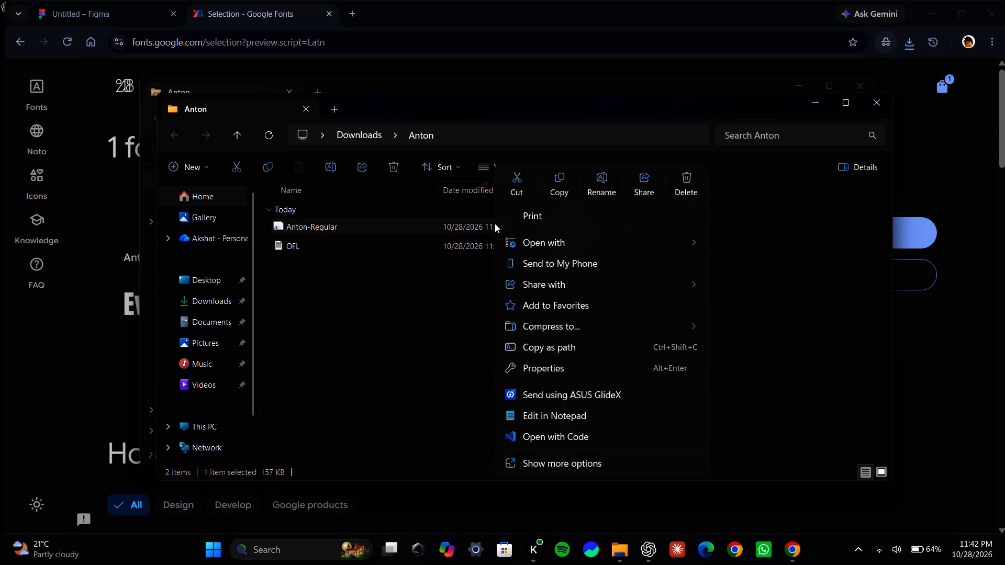
{"action": "left_click", "coordinate": [420, 335]}
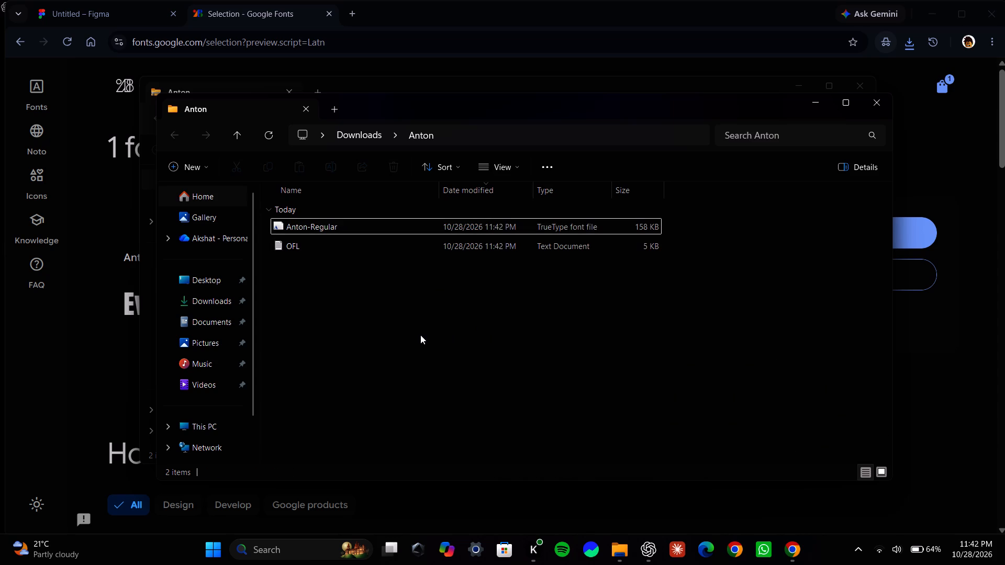
{"action": "left_click", "coordinate": [456, 223]}
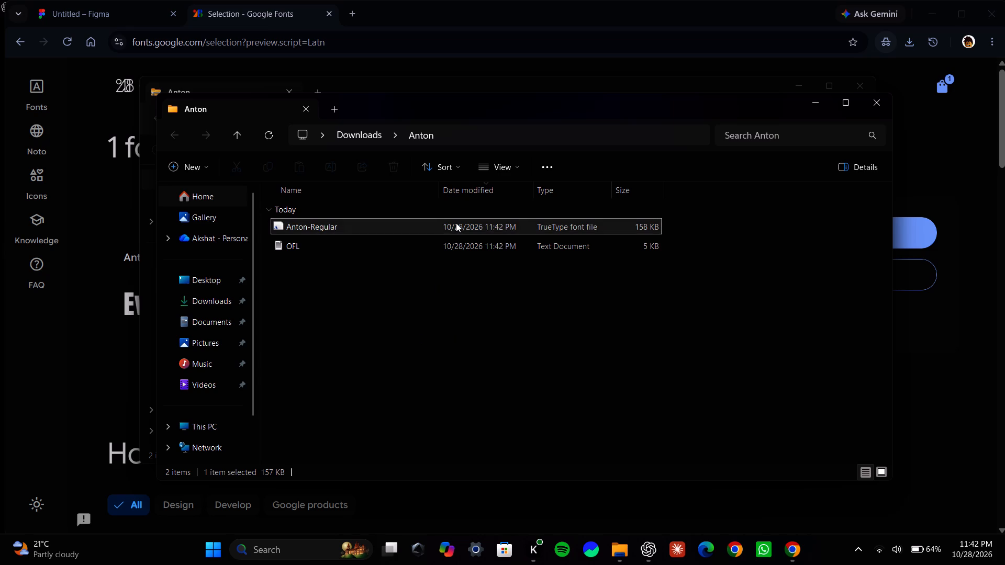
{"action": "double_click", "coordinate": [456, 223]}
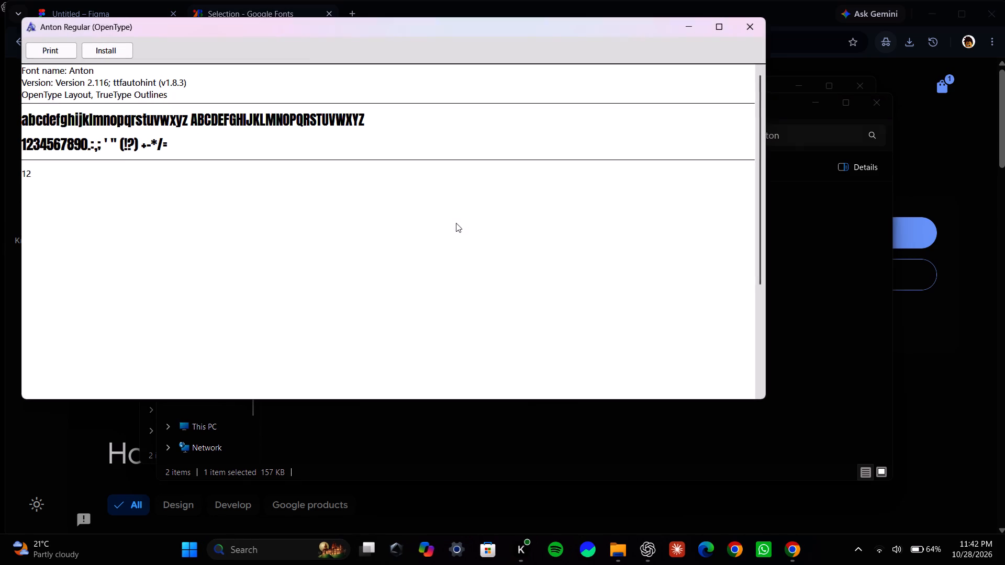
{"action": "scroll", "coordinate": [349, 195], "scroll_direction": "down", "scroll_amount": 5}
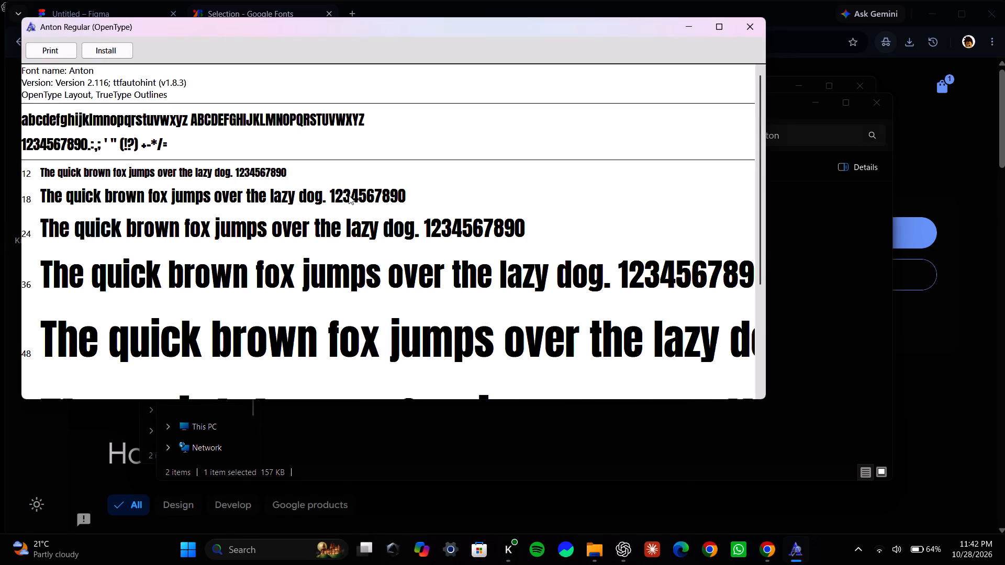
{"action": "scroll", "coordinate": [292, 240], "scroll_direction": "down", "scroll_amount": 2}
{"action": "scroll", "coordinate": [292, 240], "scroll_direction": "up", "scroll_amount": 3}
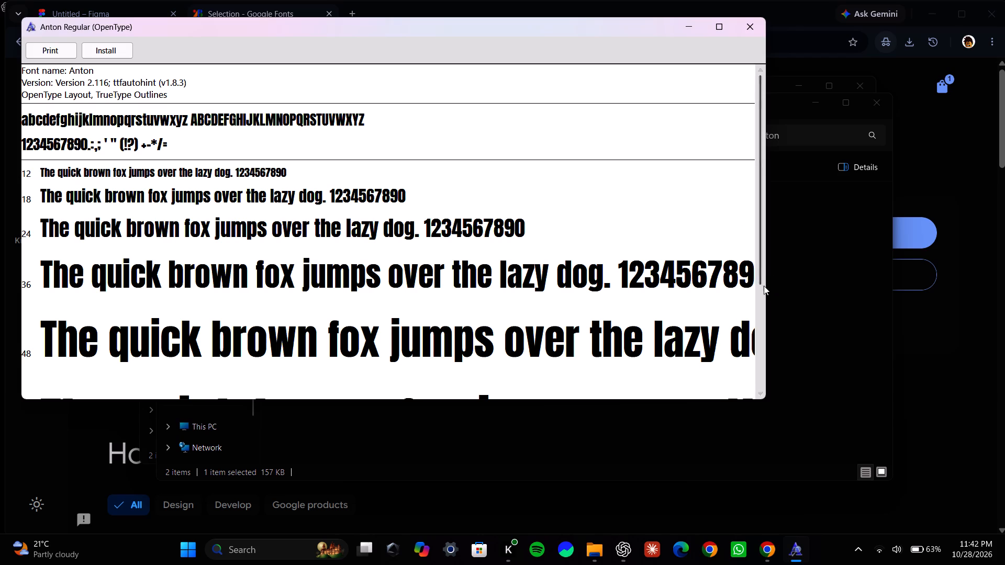
{"action": "left_click_drag", "start_coordinate": [762, 283], "coordinate": [753, 251]}
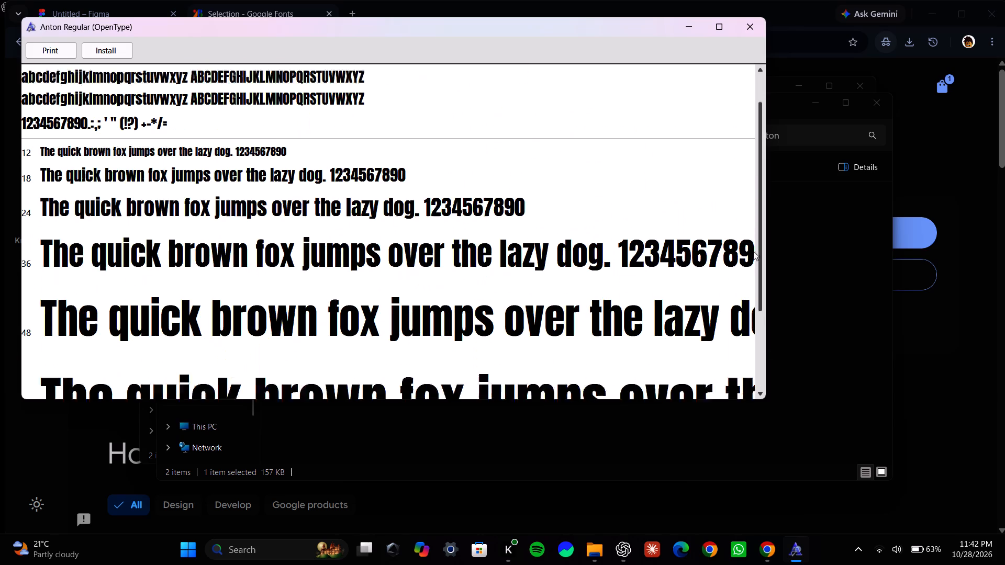
{"action": "left_click_drag", "start_coordinate": [753, 251], "coordinate": [719, 64]}
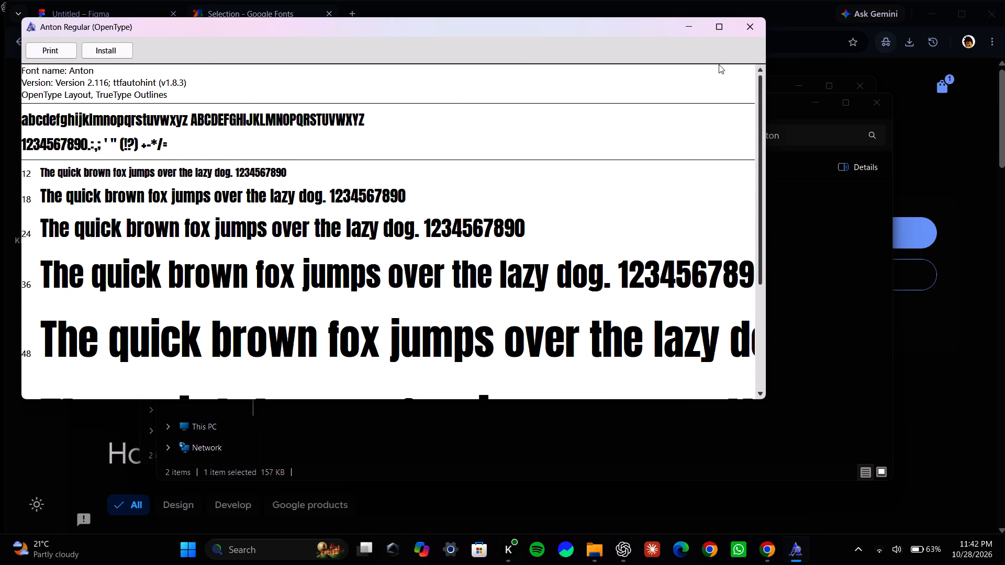
{"action": "left_click_drag", "start_coordinate": [719, 64], "coordinate": [750, 454]}
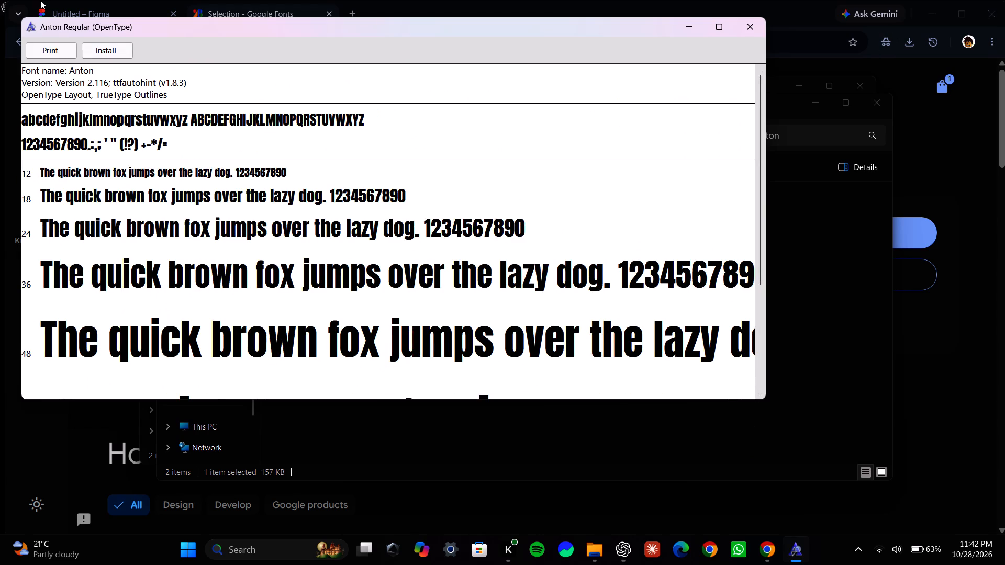
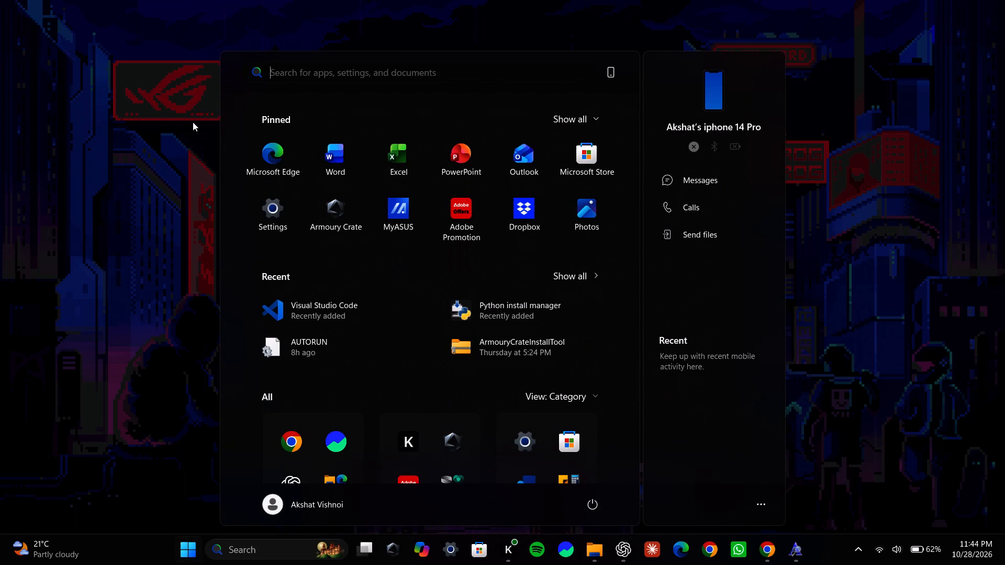
Open the Windows Fonts settings and search the available fonts for Anton.
{"action": "type", "text": "fonts"}
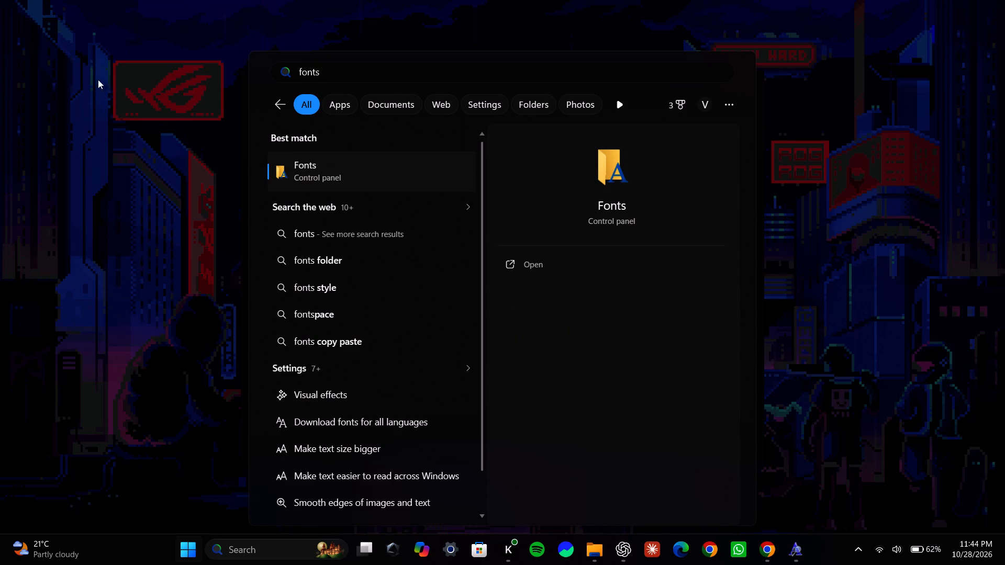
{"action": "left_click", "coordinate": [330, 173]}
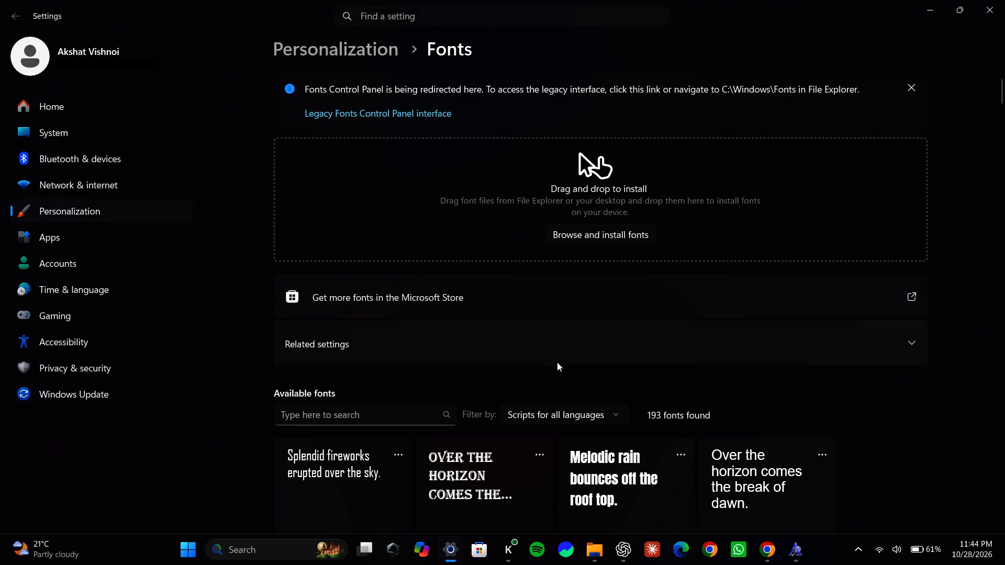
{"action": "scroll", "coordinate": [557, 362], "scroll_direction": "down", "scroll_amount": 3}
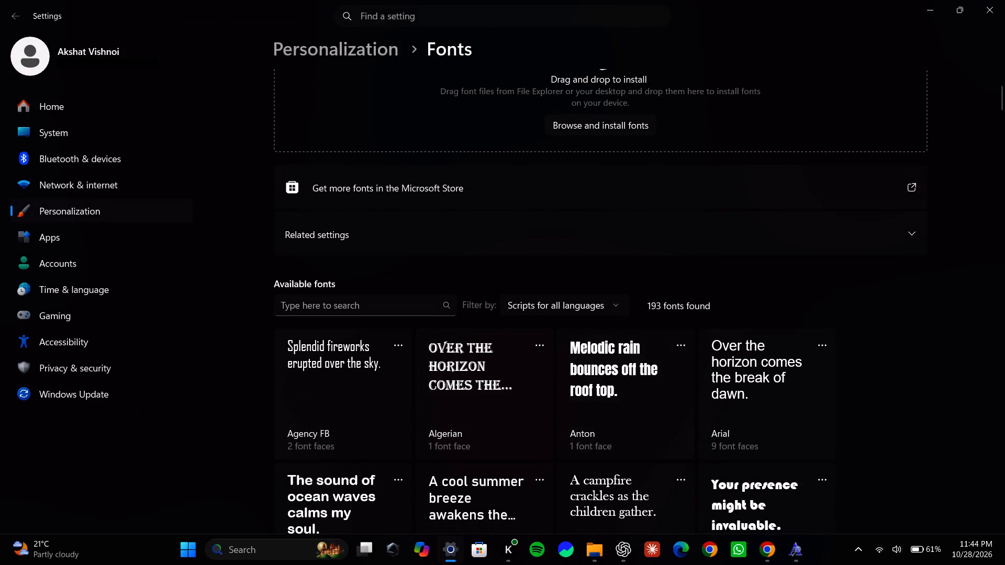
{"action": "left_click", "coordinate": [388, 303]}
{"action": "key", "text": "a"}
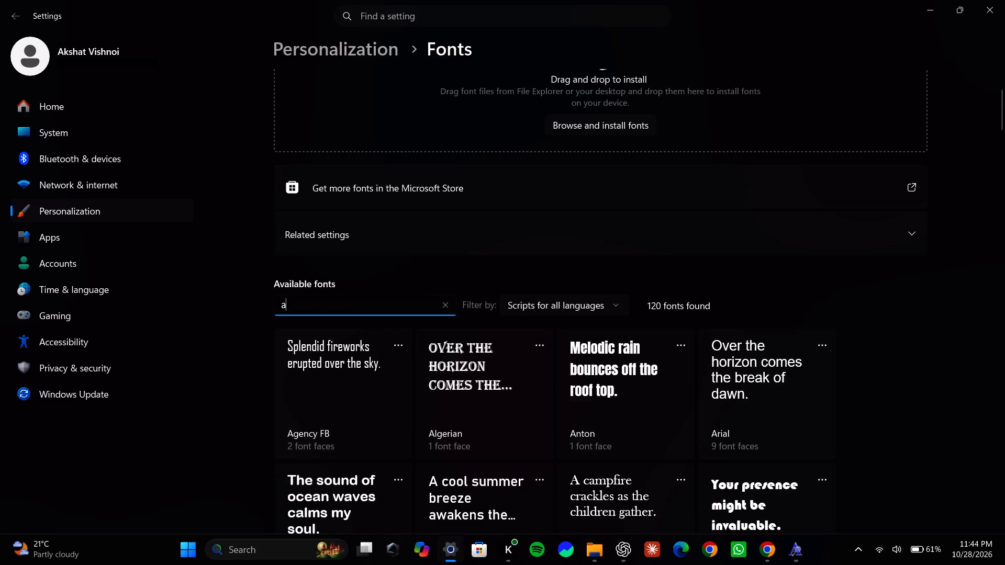
{"action": "key", "text": "n"}
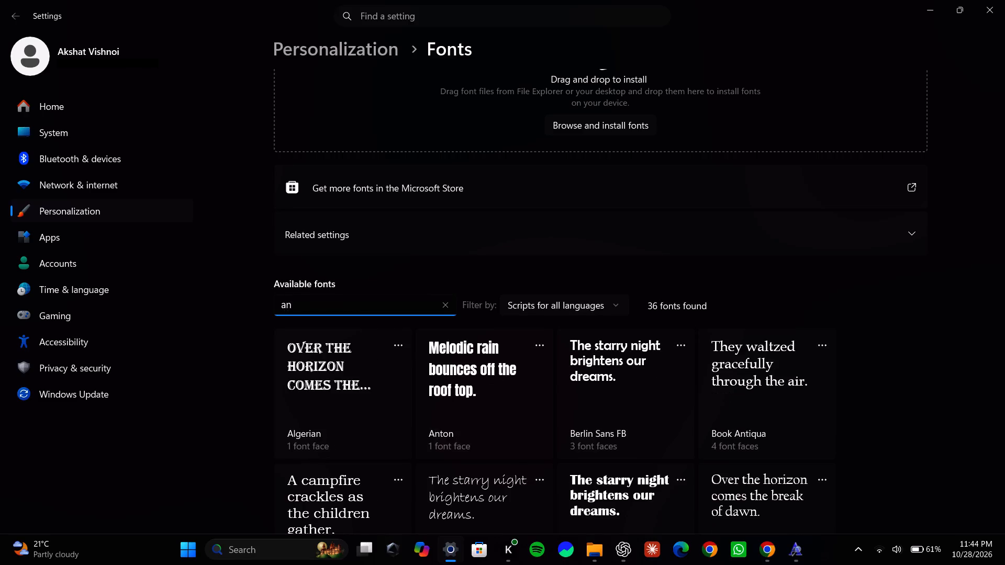
{"action": "key", "text": "t"}
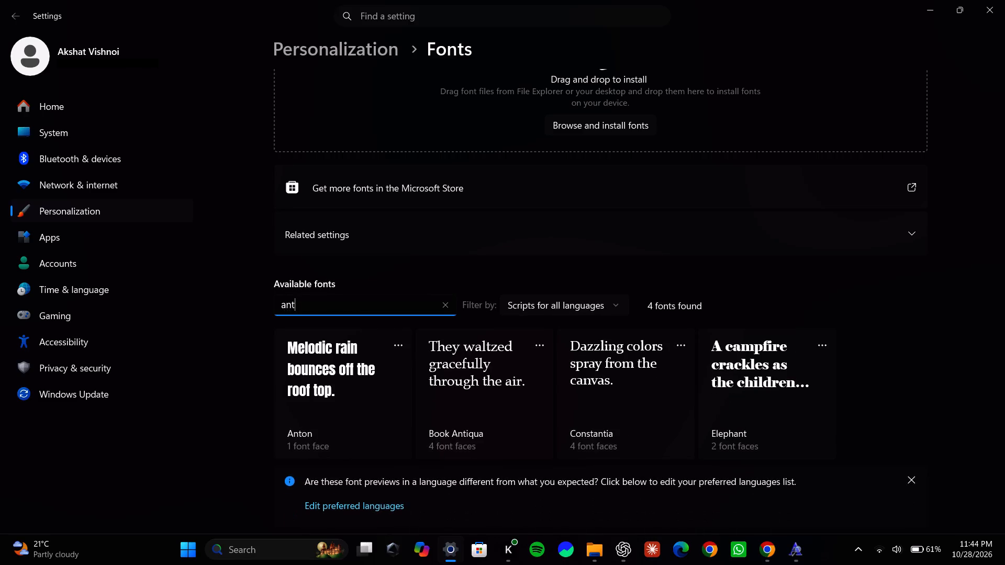
{"action": "key", "text": "o"}
{"action": "key", "text": "n"}
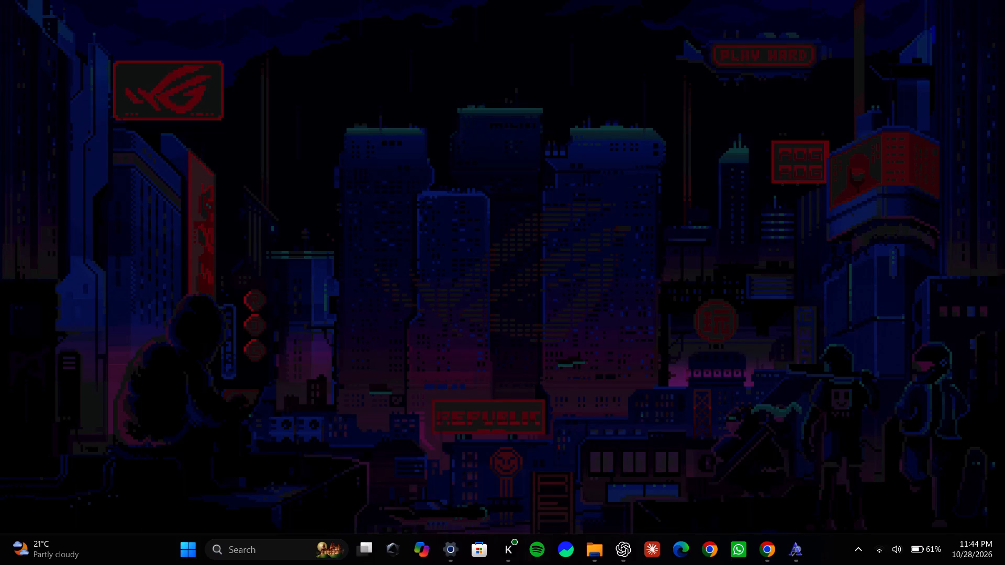
Switch to Chrome and close the Google Fonts selection page to return to the Figma file.
{"action": "left_click", "coordinate": [770, 559]}
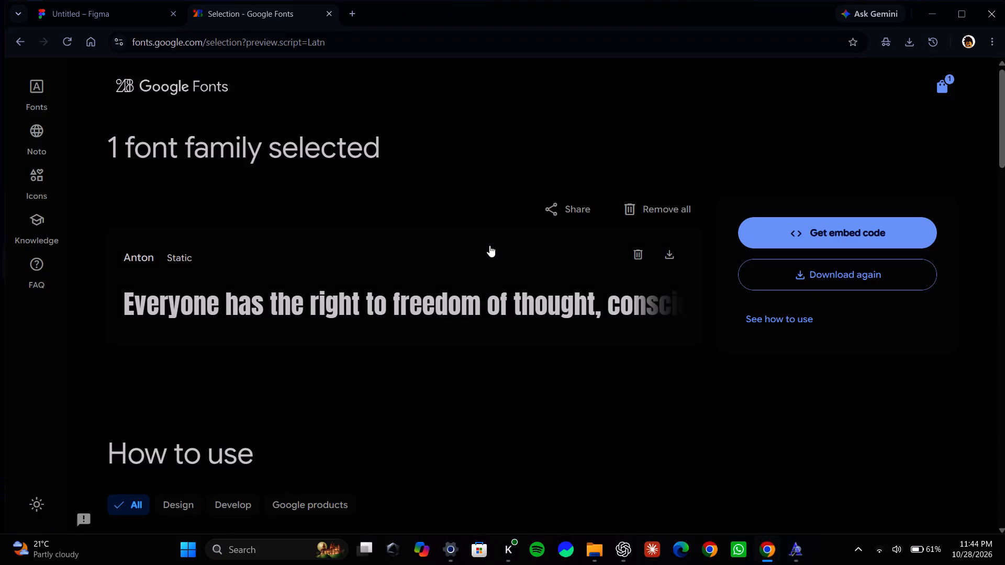
{"action": "left_click", "coordinate": [330, 13]}
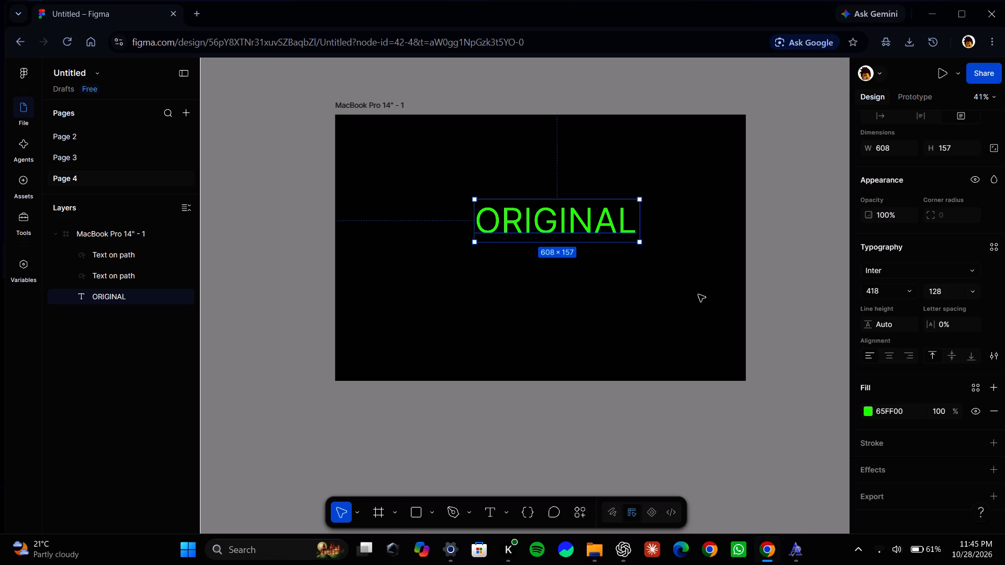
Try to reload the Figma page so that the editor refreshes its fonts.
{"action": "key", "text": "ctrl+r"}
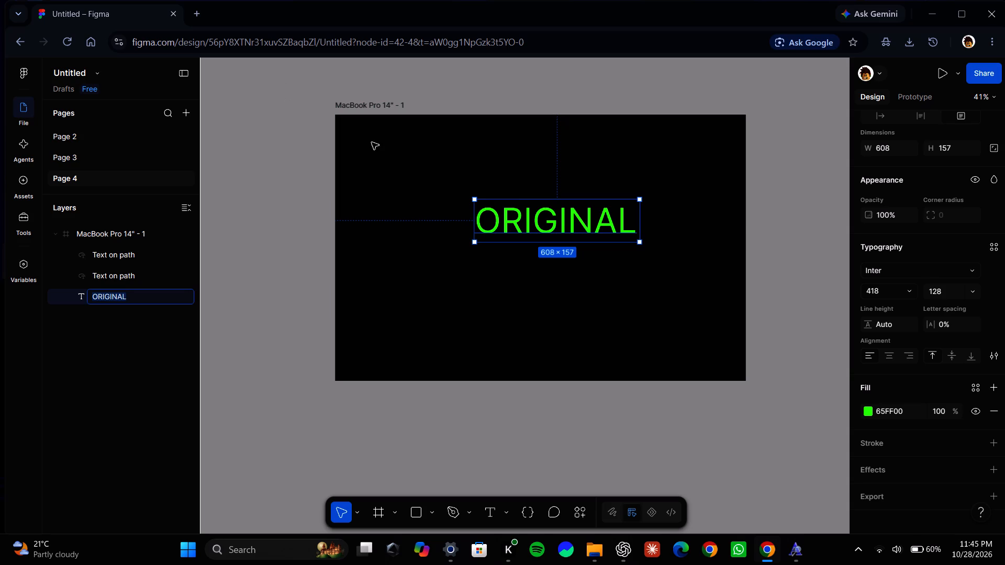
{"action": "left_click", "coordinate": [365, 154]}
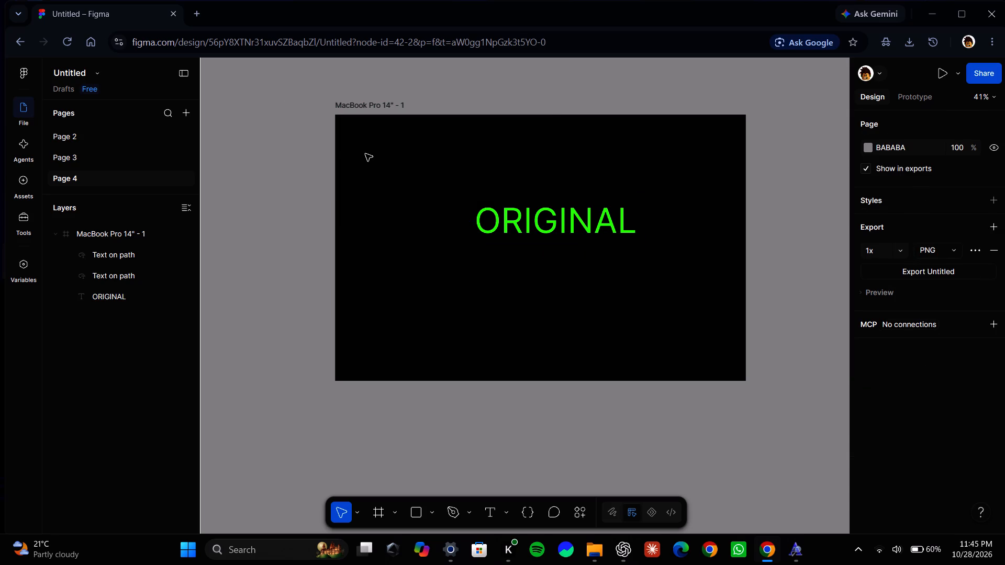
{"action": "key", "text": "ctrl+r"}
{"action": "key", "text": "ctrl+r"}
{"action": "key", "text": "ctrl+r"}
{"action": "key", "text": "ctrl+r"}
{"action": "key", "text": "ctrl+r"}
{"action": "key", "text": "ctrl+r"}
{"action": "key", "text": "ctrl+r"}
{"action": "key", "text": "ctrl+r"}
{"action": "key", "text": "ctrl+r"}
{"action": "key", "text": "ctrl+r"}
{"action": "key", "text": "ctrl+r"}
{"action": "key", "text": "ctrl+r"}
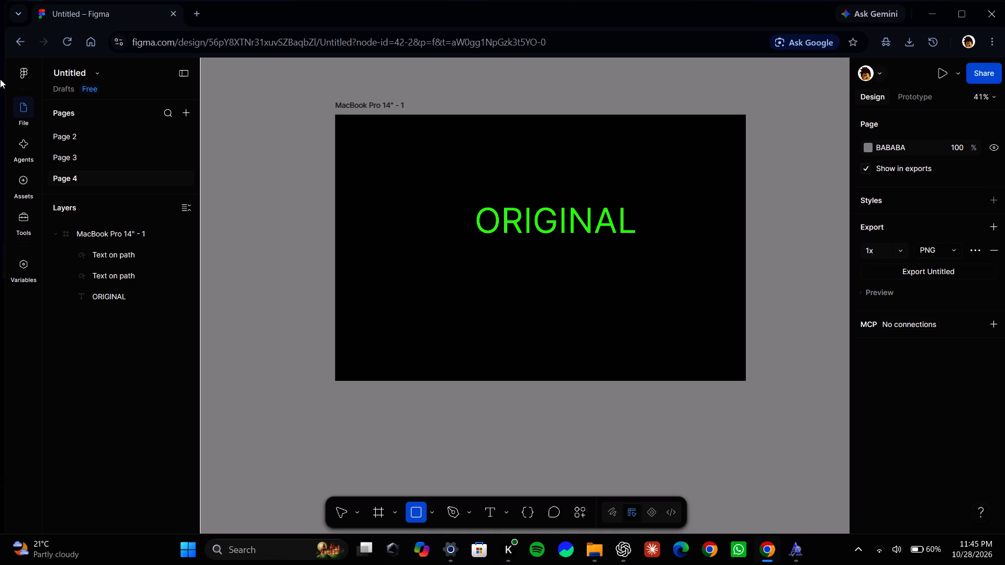
Place a 100 × 100 rectangle over the middle of the green ORIGINAL heading.
{"action": "left_click", "coordinate": [566, 224]}
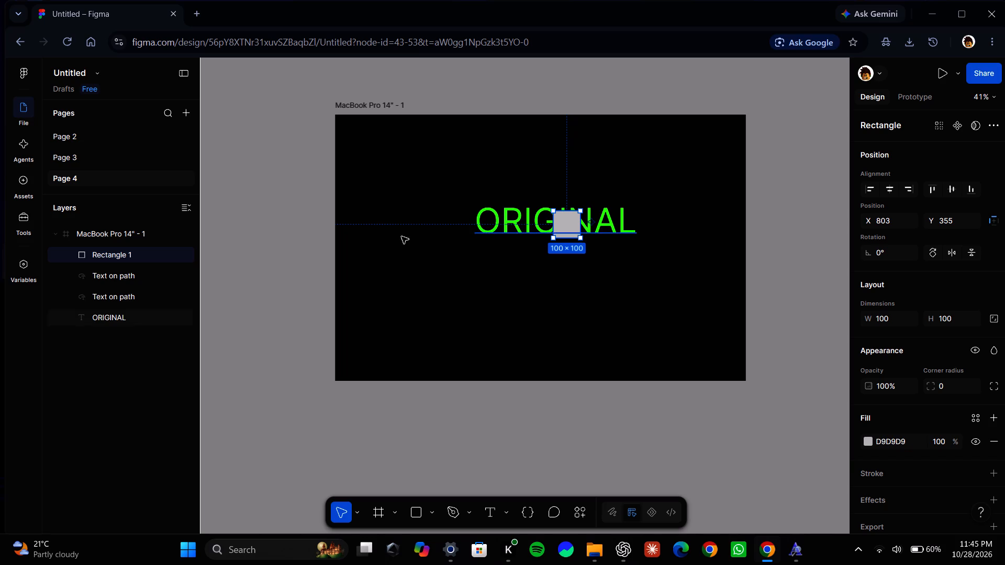
{"action": "right_click", "coordinate": [139, 250]}
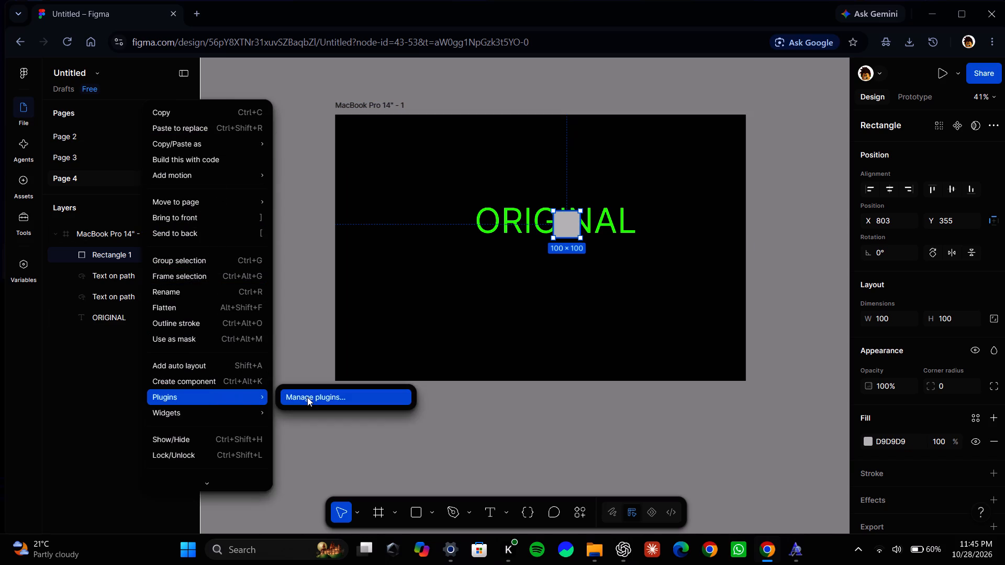
{"action": "left_click", "coordinate": [375, 455]}
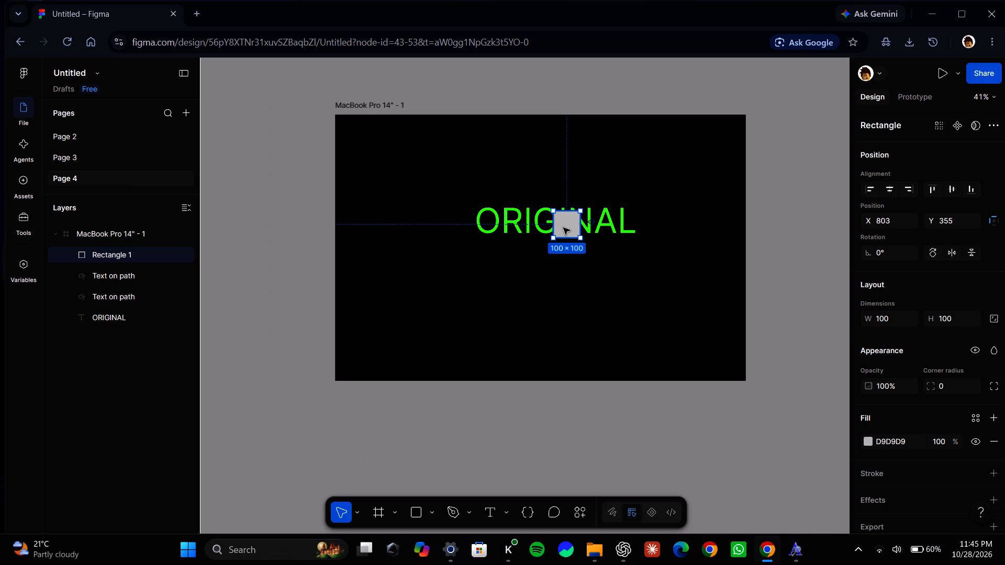
Move the grey rectangle out of the MacBook Pro frame onto the empty canvas, at about X -400, Y -50.
{"action": "left_click_drag", "start_coordinate": [563, 228], "coordinate": [379, 336]}
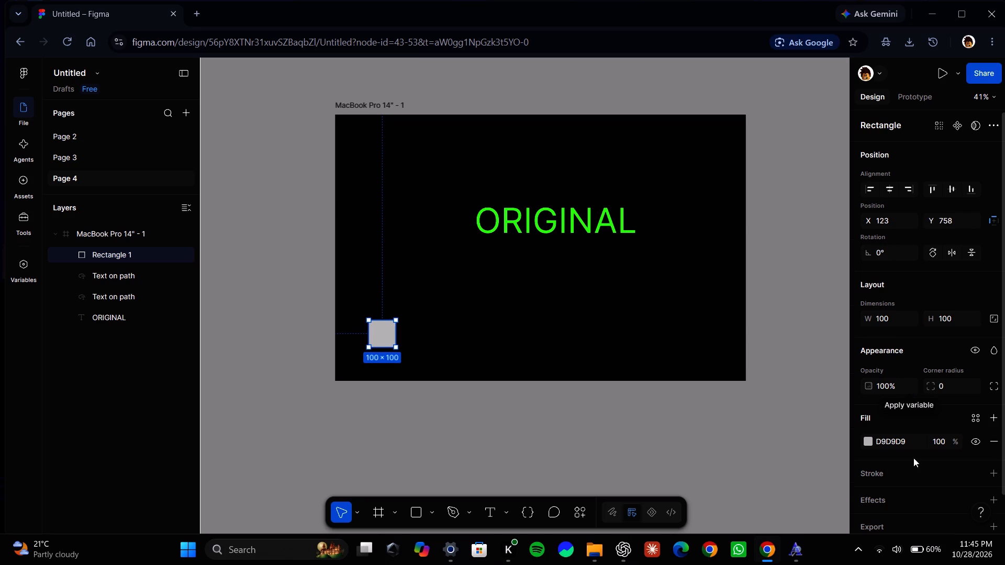
{"action": "scroll", "coordinate": [931, 442], "scroll_direction": "up", "scroll_amount": 1}
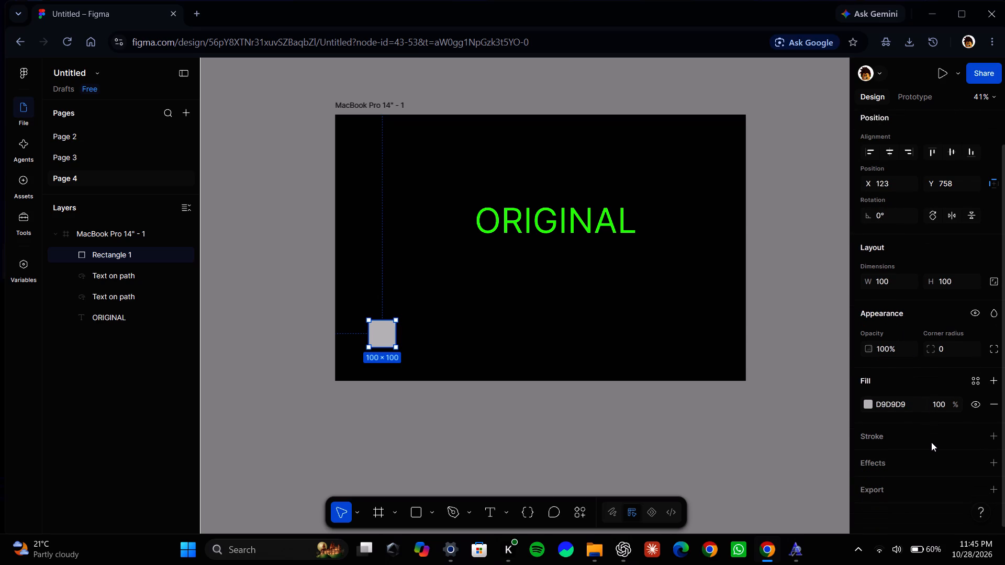
{"action": "scroll", "coordinate": [931, 442], "scroll_direction": "up", "scroll_amount": 1}
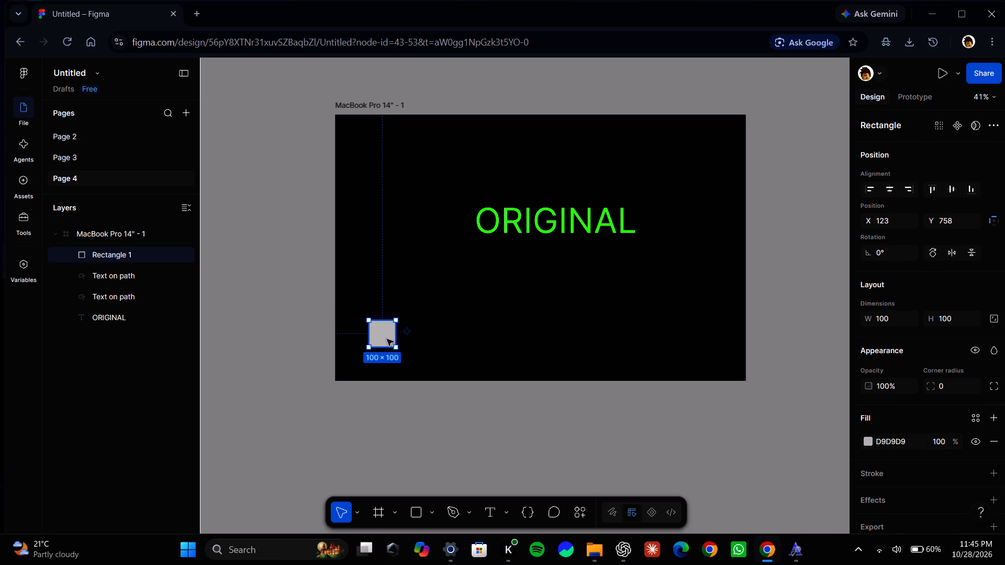
{"action": "left_click_drag", "start_coordinate": [387, 339], "coordinate": [422, 340]}
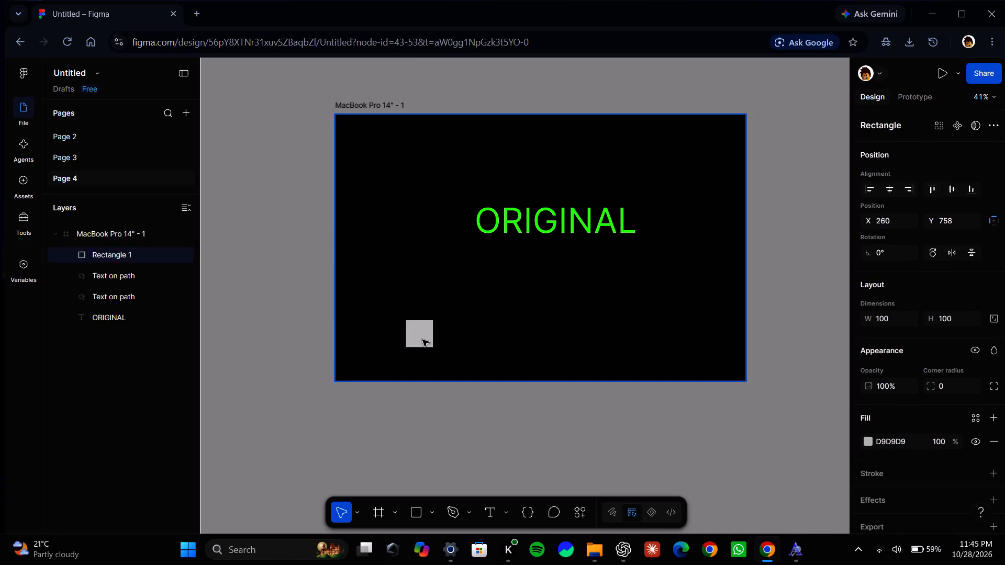
{"action": "left_click_drag", "start_coordinate": [422, 340], "coordinate": [355, 346]}
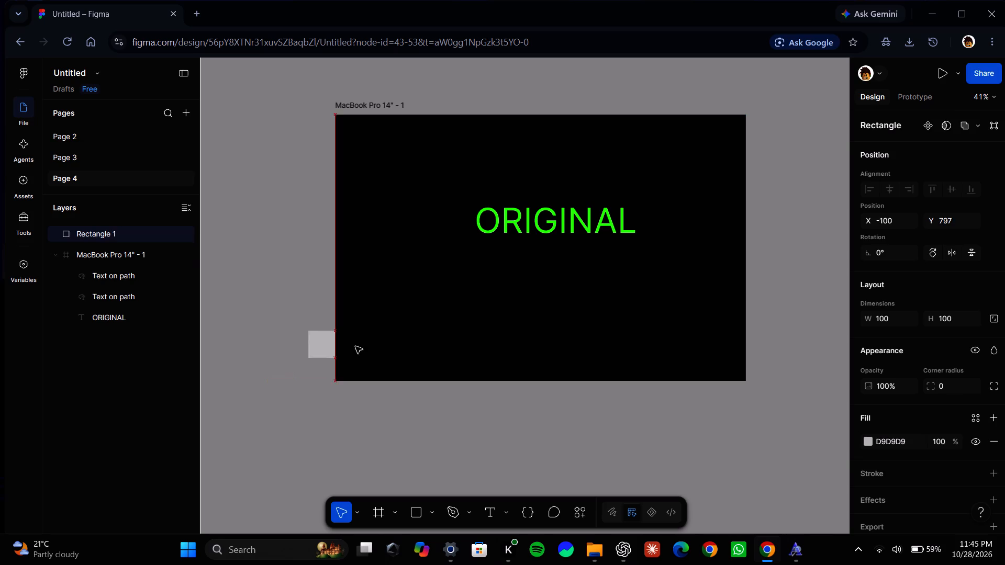
{"action": "left_click_drag", "start_coordinate": [355, 346], "coordinate": [253, 301]}
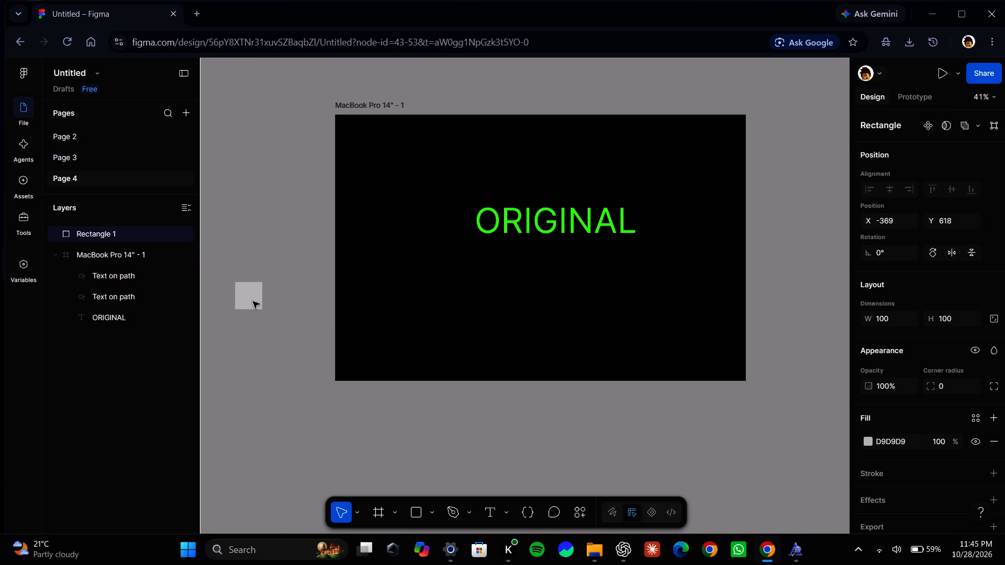
{"action": "left_click_drag", "start_coordinate": [253, 301], "coordinate": [261, 263]}
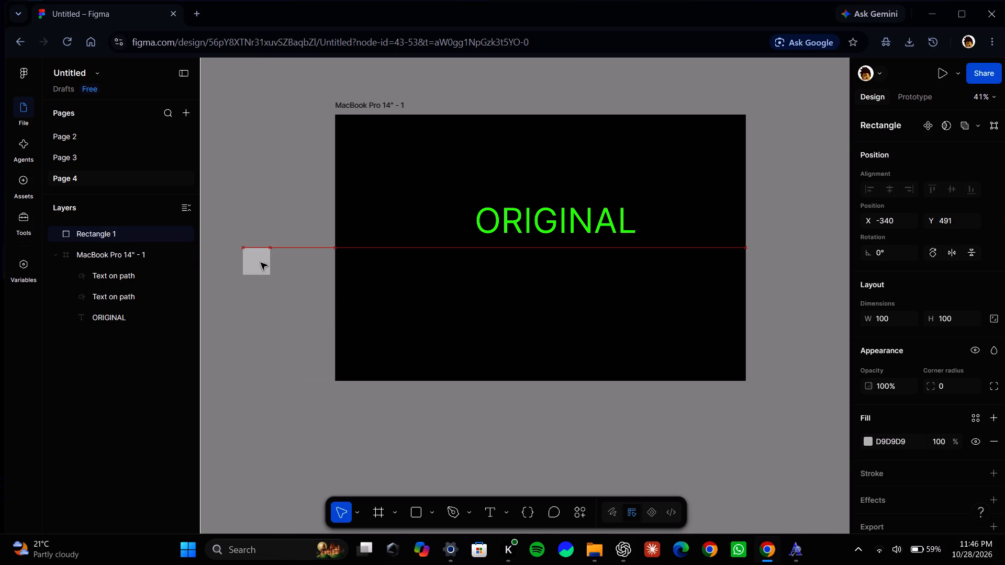
{"action": "left_click_drag", "start_coordinate": [261, 263], "coordinate": [244, 134]}
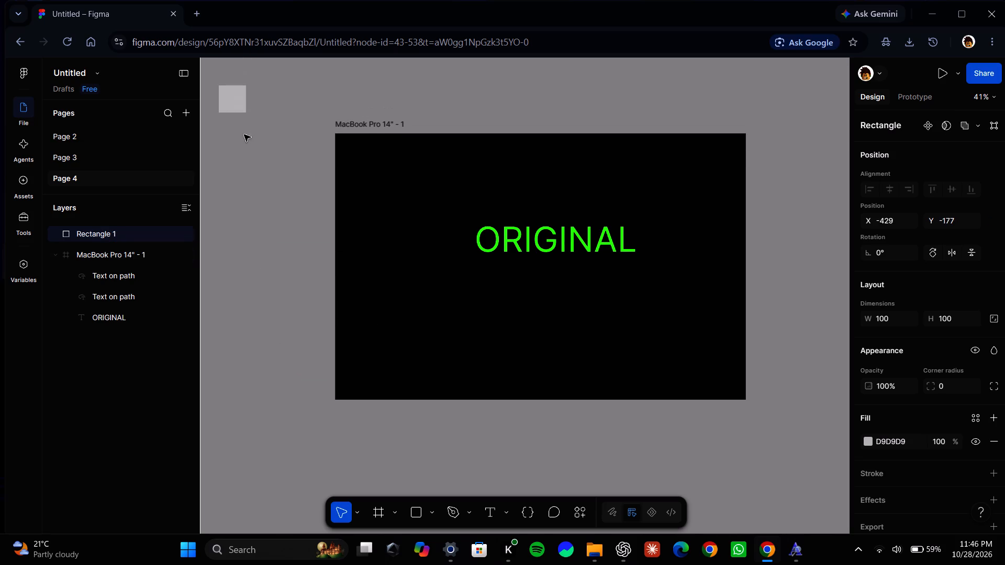
{"action": "left_click_drag", "start_coordinate": [244, 134], "coordinate": [245, 142]}
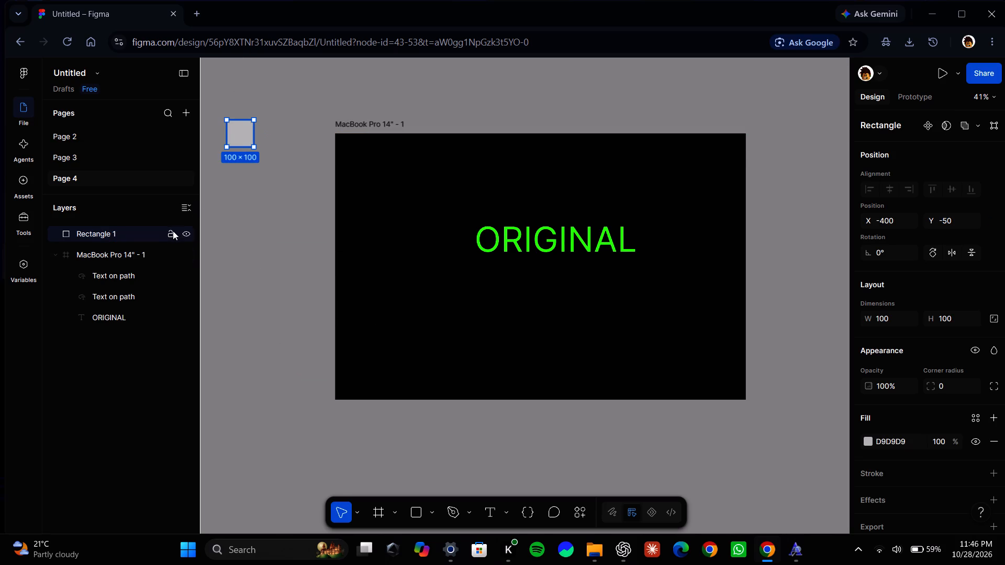
Hide and lock the Rectangle 1 layer, and clear the selection.
{"action": "left_click", "coordinate": [184, 233]}
{"action": "left_click", "coordinate": [167, 232]}
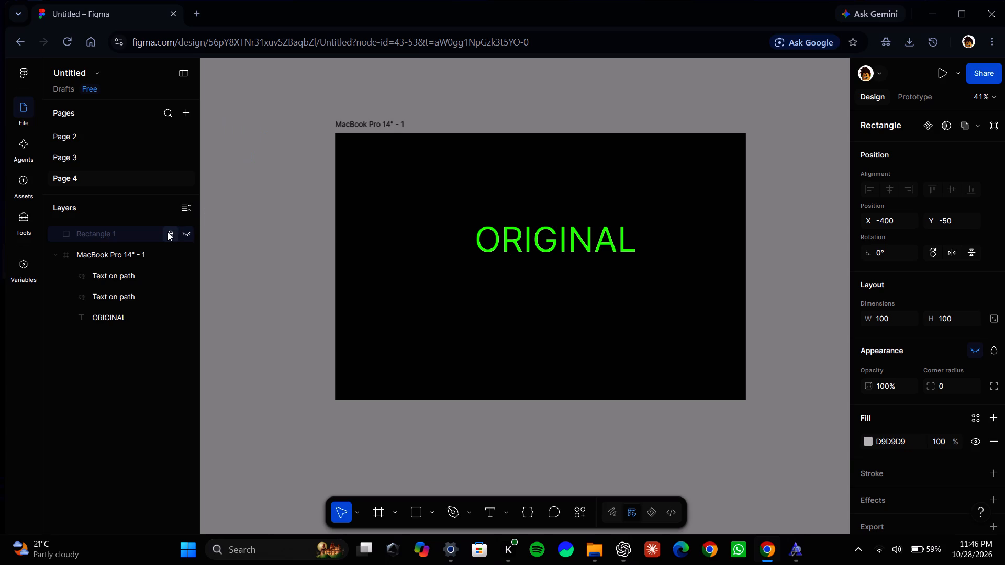
{"action": "left_click", "coordinate": [233, 263]}
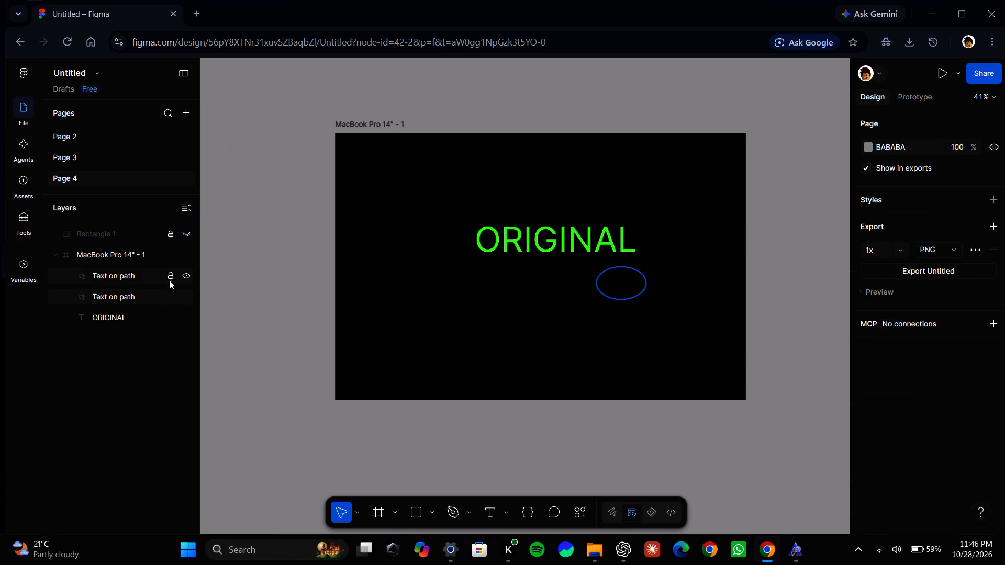
Hide and lock the upper Text on path layer inside the MacBook Pro frame.
{"action": "left_click", "coordinate": [186, 274]}
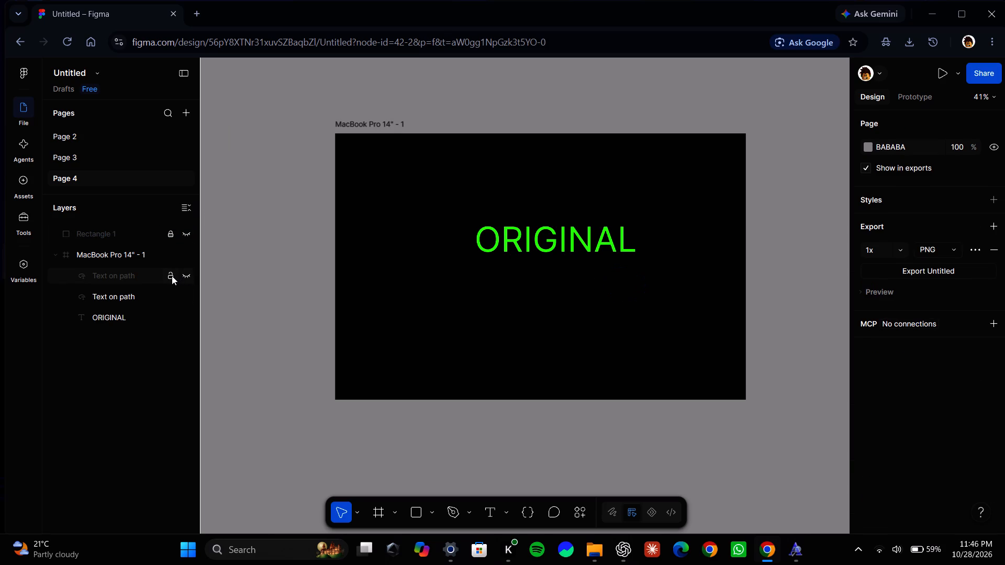
{"action": "left_click", "coordinate": [172, 276]}
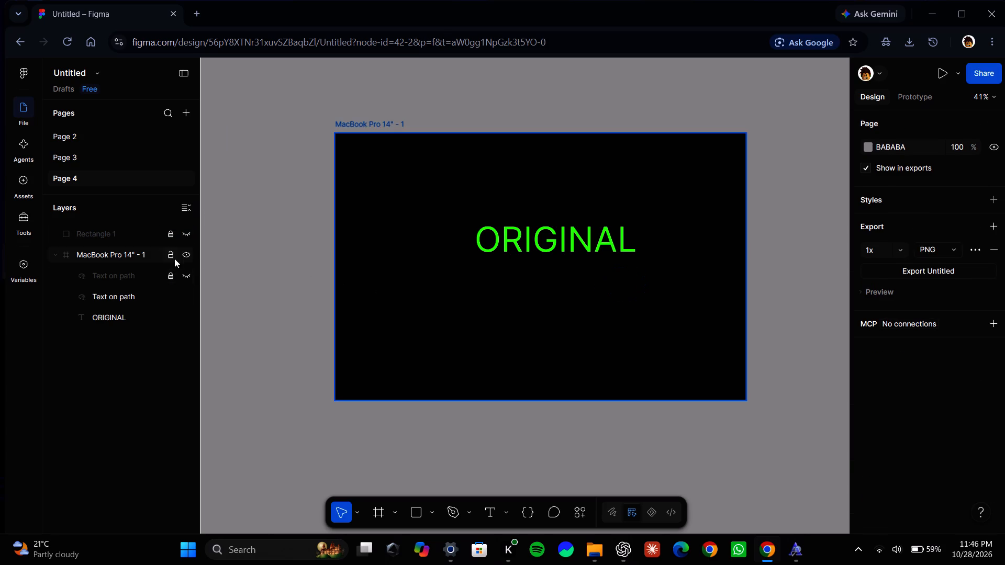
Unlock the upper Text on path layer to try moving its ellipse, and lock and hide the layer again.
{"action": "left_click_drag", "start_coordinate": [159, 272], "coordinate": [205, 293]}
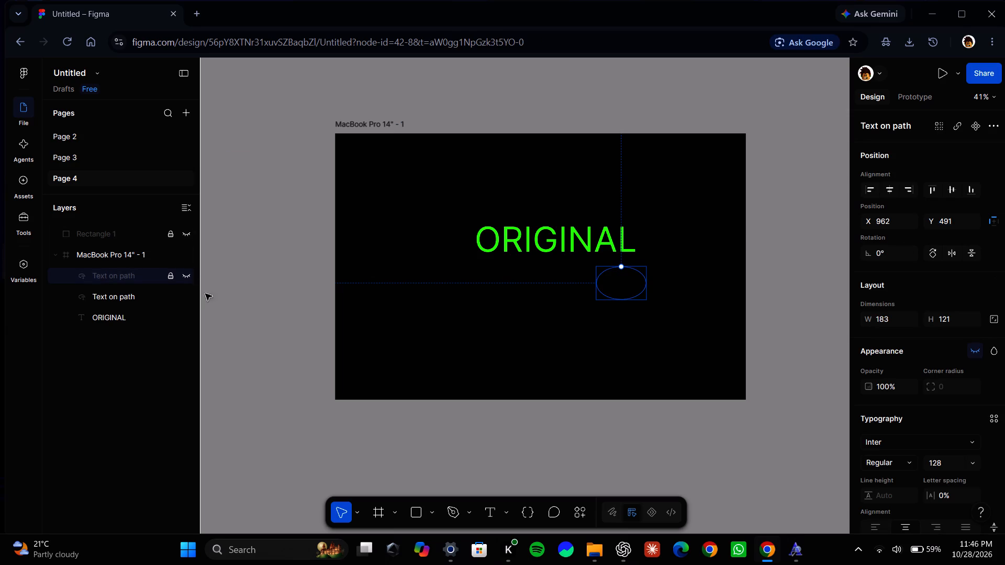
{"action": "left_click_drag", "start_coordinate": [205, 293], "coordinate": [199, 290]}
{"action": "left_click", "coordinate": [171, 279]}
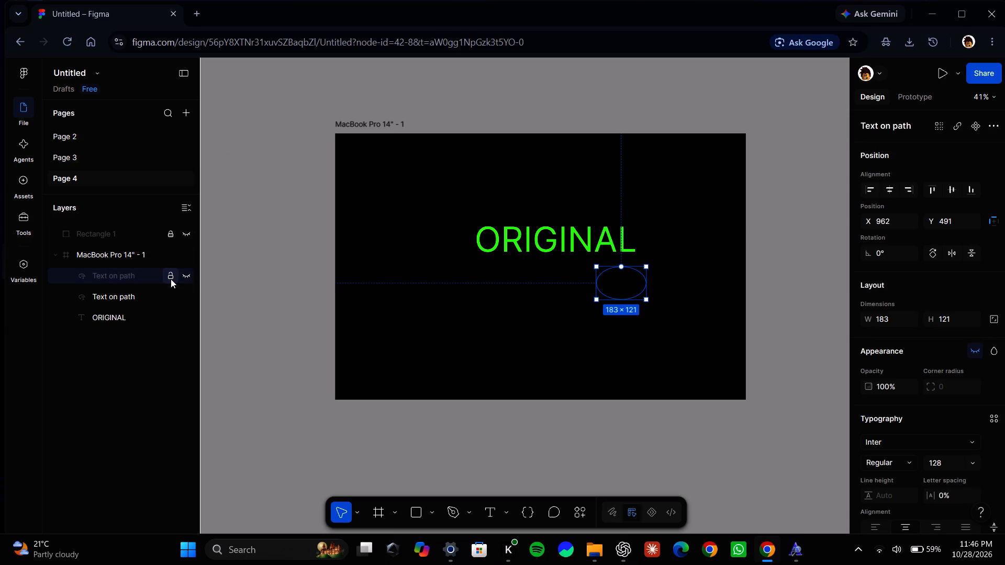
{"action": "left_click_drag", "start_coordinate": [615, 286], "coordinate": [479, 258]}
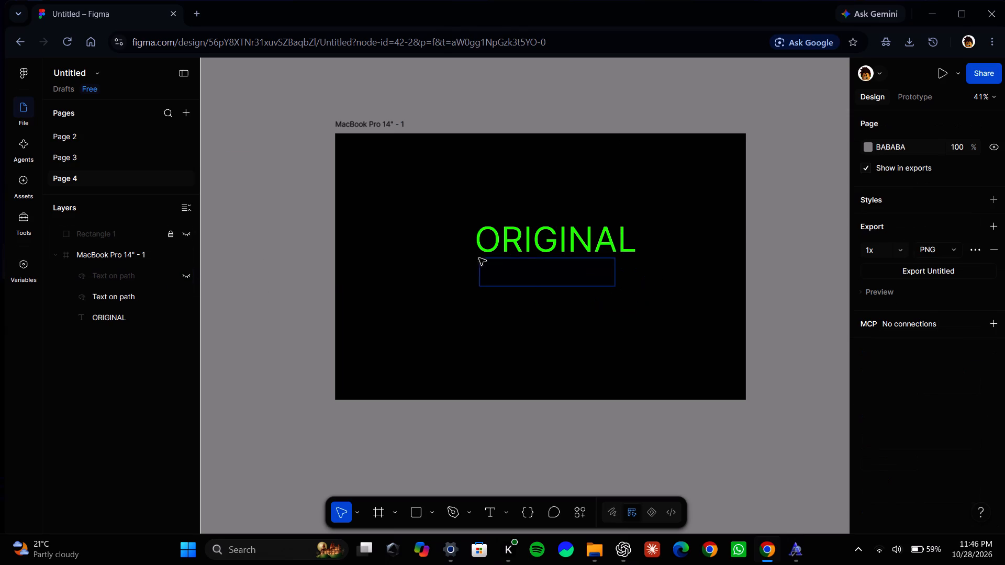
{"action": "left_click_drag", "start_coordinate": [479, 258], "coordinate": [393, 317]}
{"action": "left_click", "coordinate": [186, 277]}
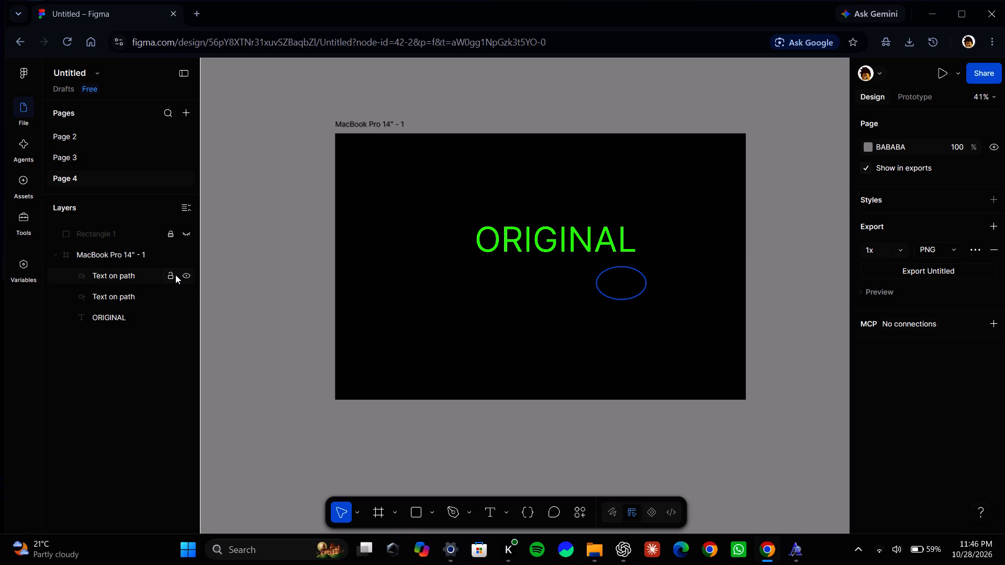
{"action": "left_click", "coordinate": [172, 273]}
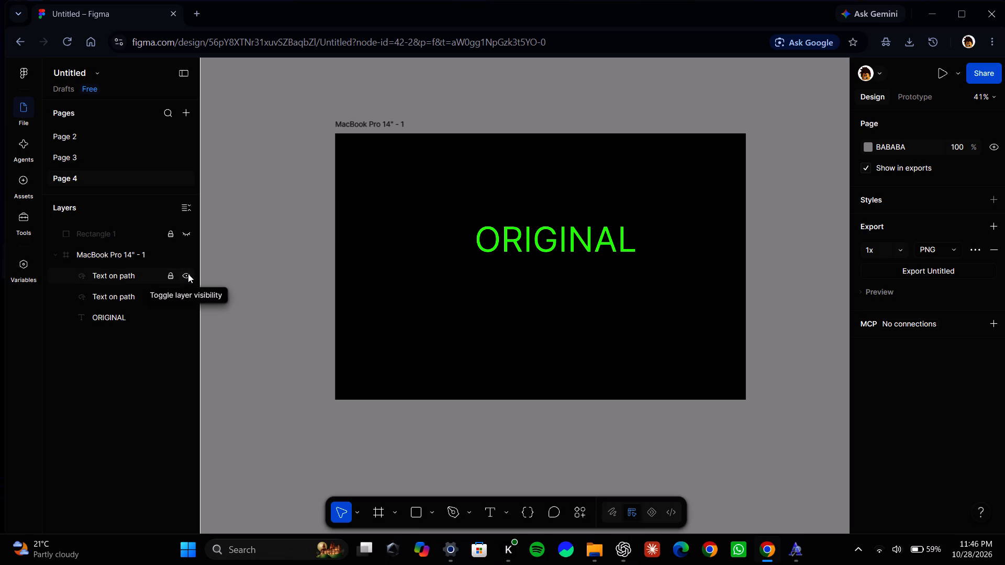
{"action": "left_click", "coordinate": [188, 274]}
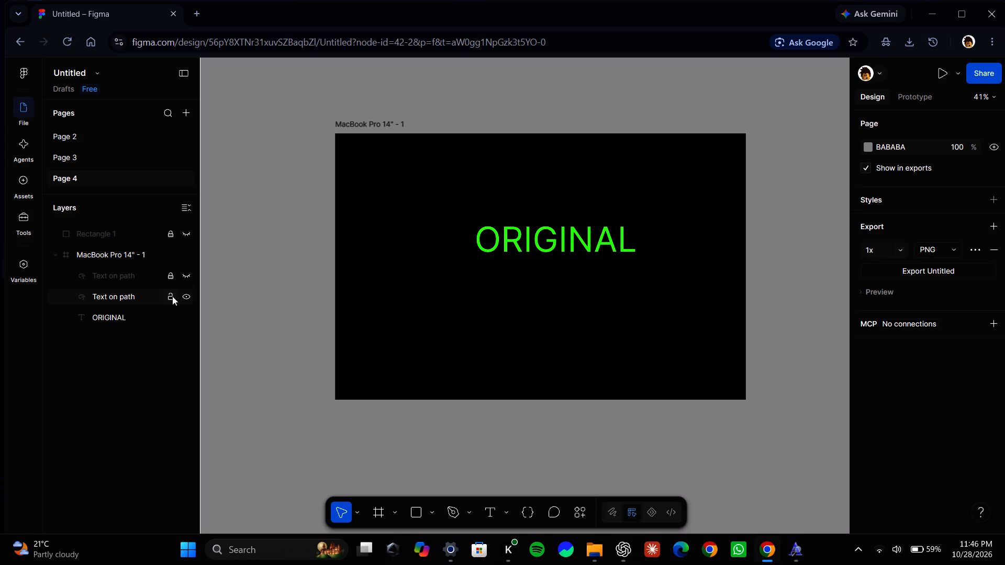
Lock and hide the second Text on path layer, directly above the ORIGINAL layer.
{"action": "left_click", "coordinate": [174, 297]}
{"action": "left_click", "coordinate": [187, 297]}
Select the ORIGINAL text in the MacBook Pro frame and look through the font weights and styles available for it.
{"action": "left_click", "coordinate": [159, 325]}
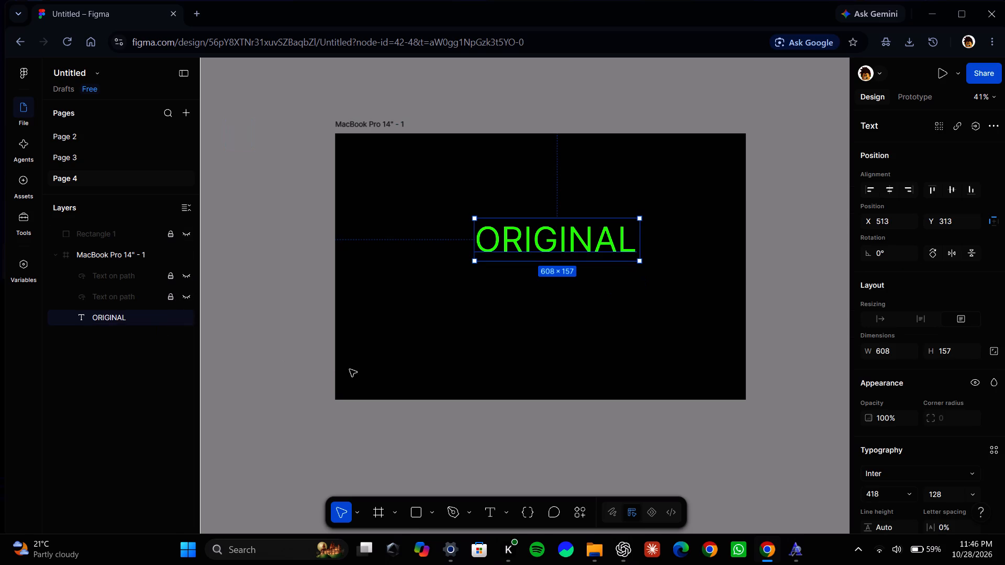
{"action": "left_click", "coordinate": [573, 231]}
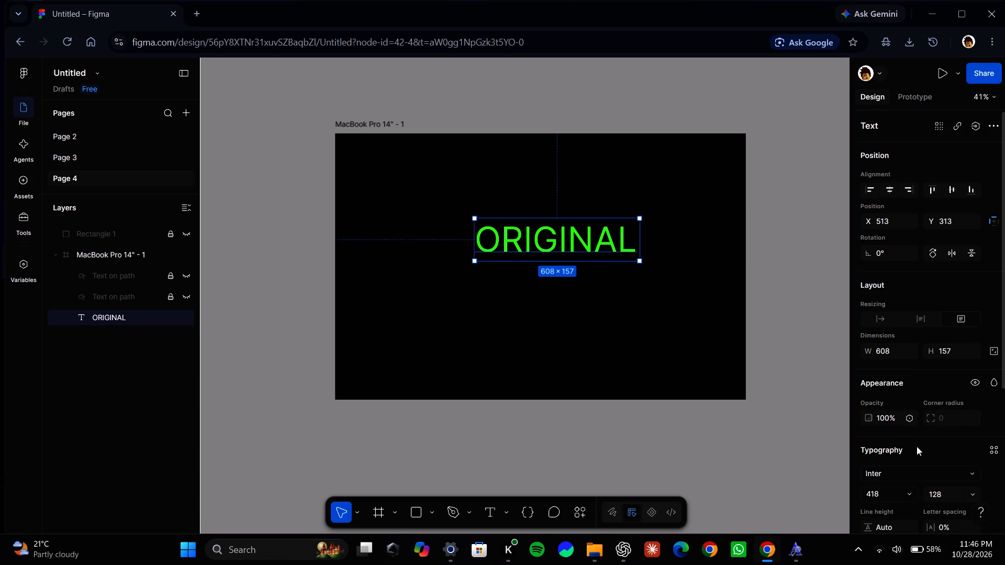
{"action": "scroll", "coordinate": [910, 431], "scroll_direction": "down", "scroll_amount": 2}
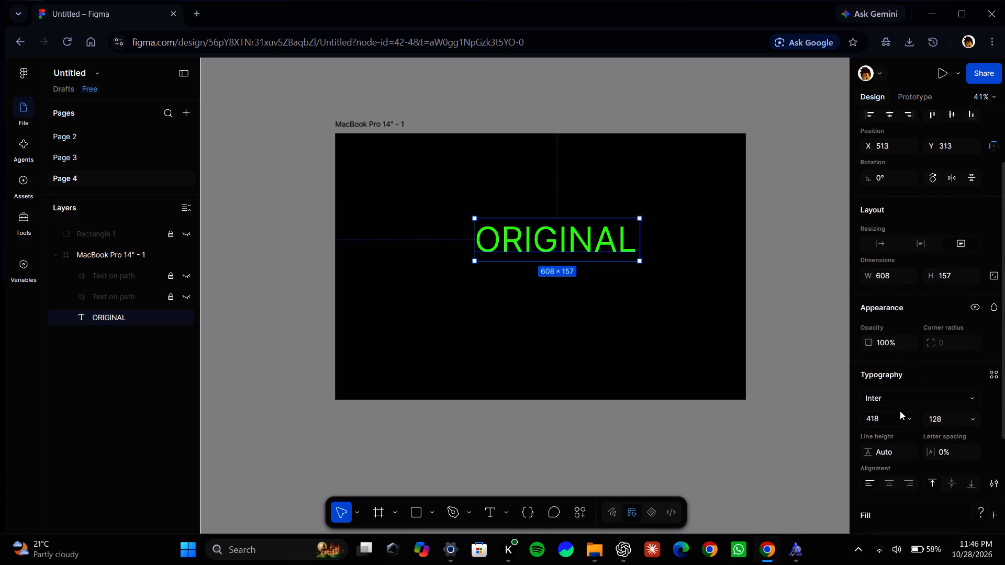
{"action": "left_click", "coordinate": [900, 415]}
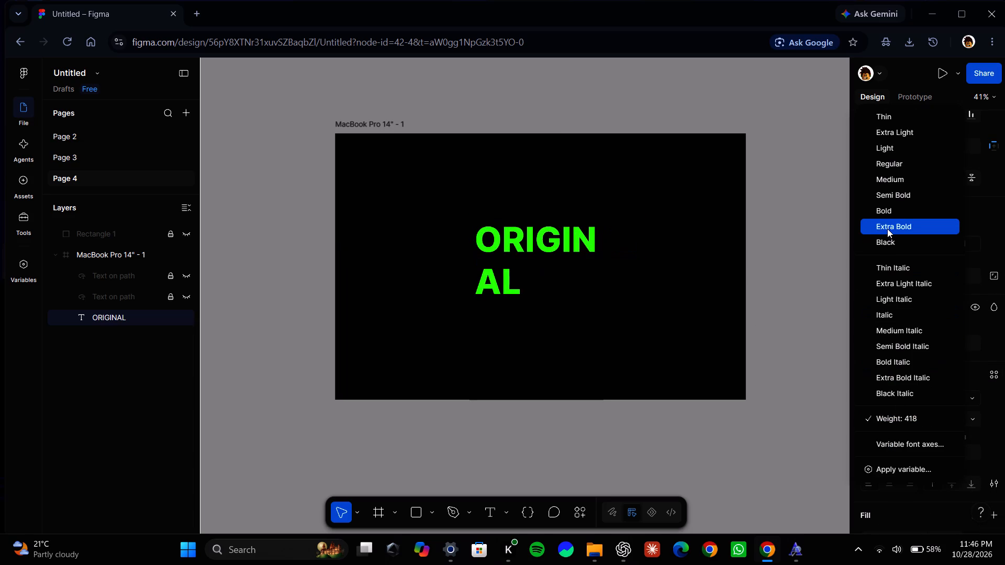
{"action": "scroll", "coordinate": [887, 229], "scroll_direction": "up", "scroll_amount": 1}
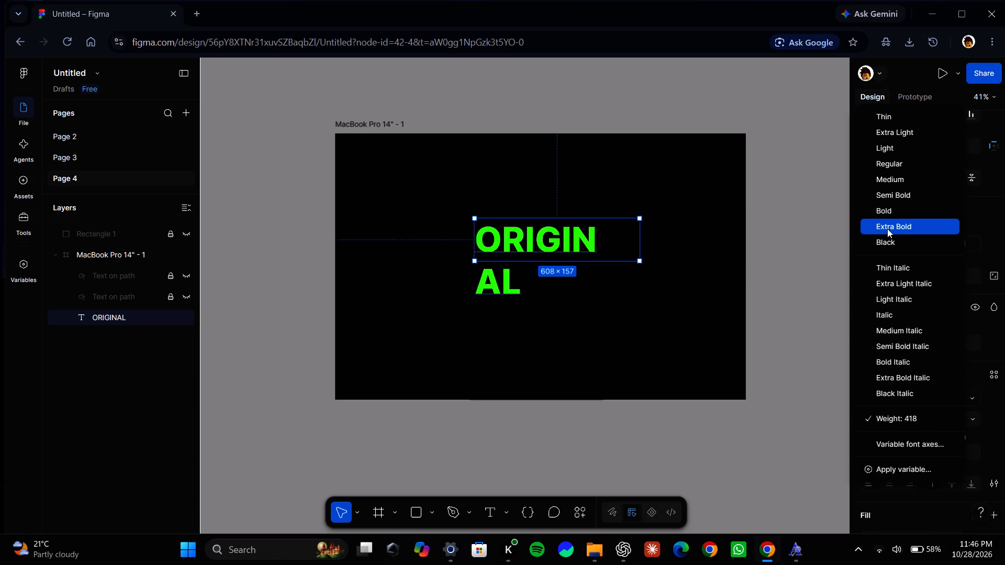
{"action": "scroll", "coordinate": [887, 229], "scroll_direction": "up", "scroll_amount": 4}
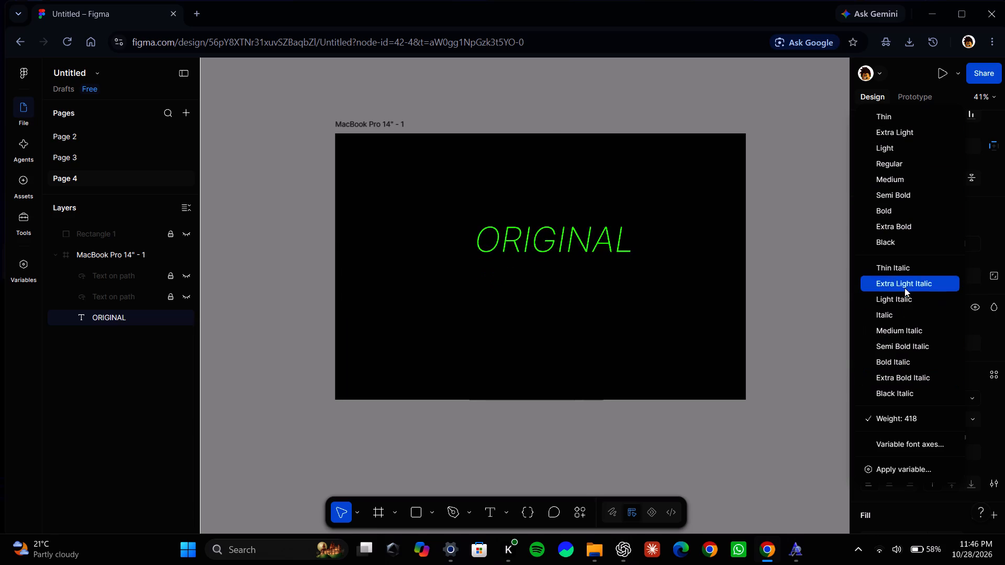
{"action": "scroll", "coordinate": [903, 286], "scroll_direction": "down", "scroll_amount": 2}
{"action": "scroll", "coordinate": [903, 286], "scroll_direction": "up", "scroll_amount": 3}
{"action": "scroll", "coordinate": [900, 116], "scroll_direction": "up", "scroll_amount": 3}
{"action": "scroll", "coordinate": [900, 116], "scroll_direction": "down", "scroll_amount": 1}
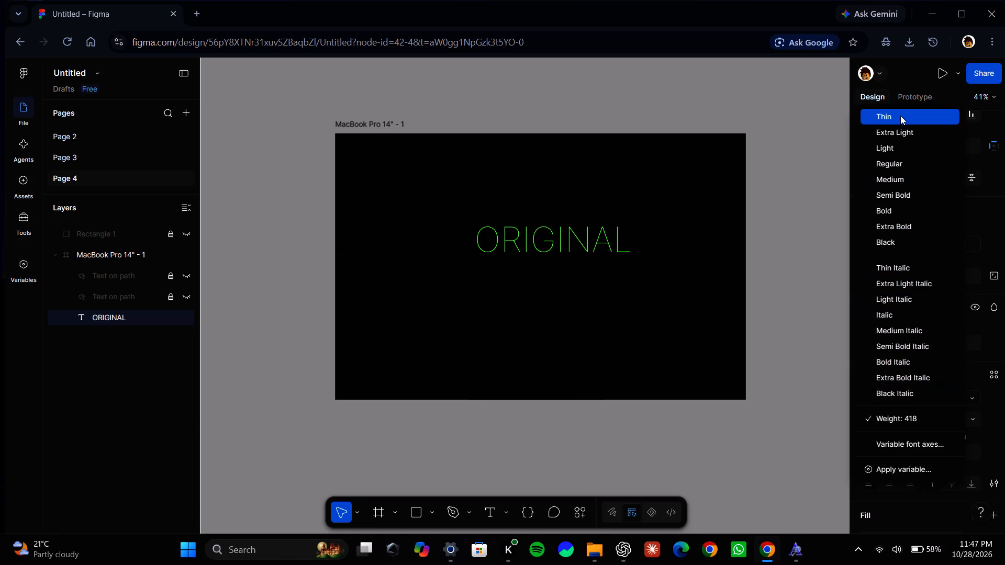
{"action": "scroll", "coordinate": [900, 116], "scroll_direction": "down", "scroll_amount": 1}
{"action": "scroll", "coordinate": [911, 263], "scroll_direction": "down", "scroll_amount": 1}
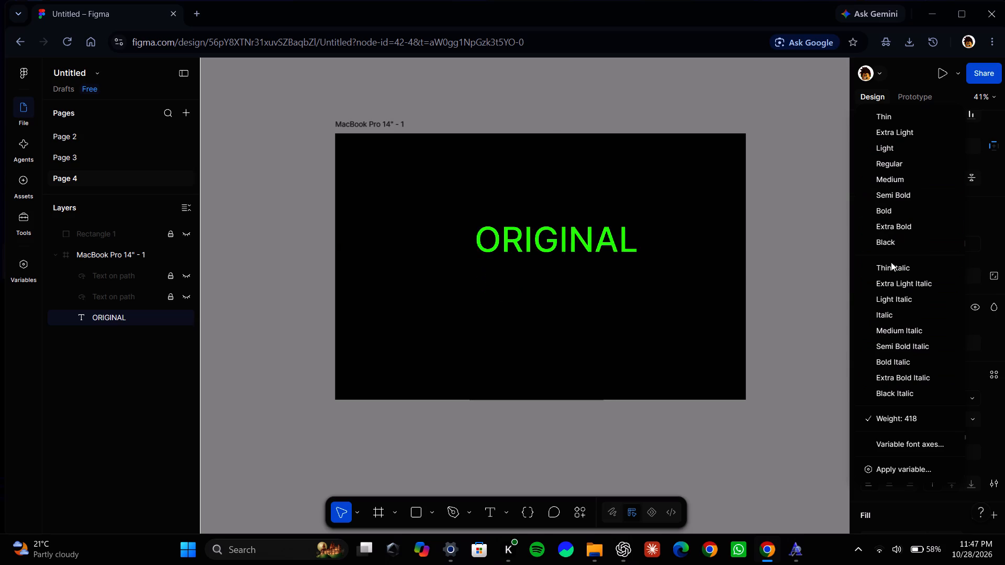
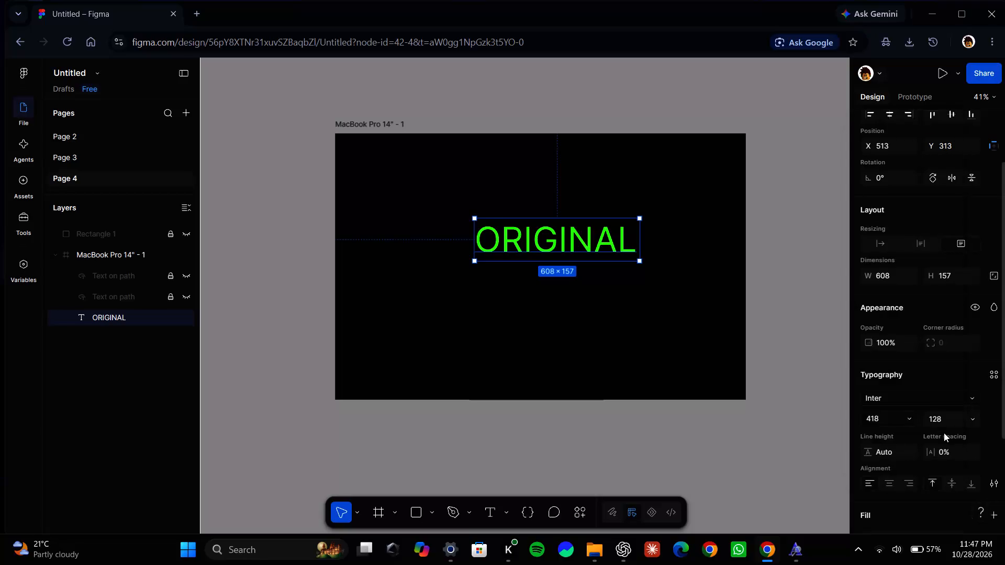
Search the font list for "anton" to set the ORIGINAL text in the MacBook Pro frame in Anton.
{"action": "left_click", "coordinate": [909, 398]}
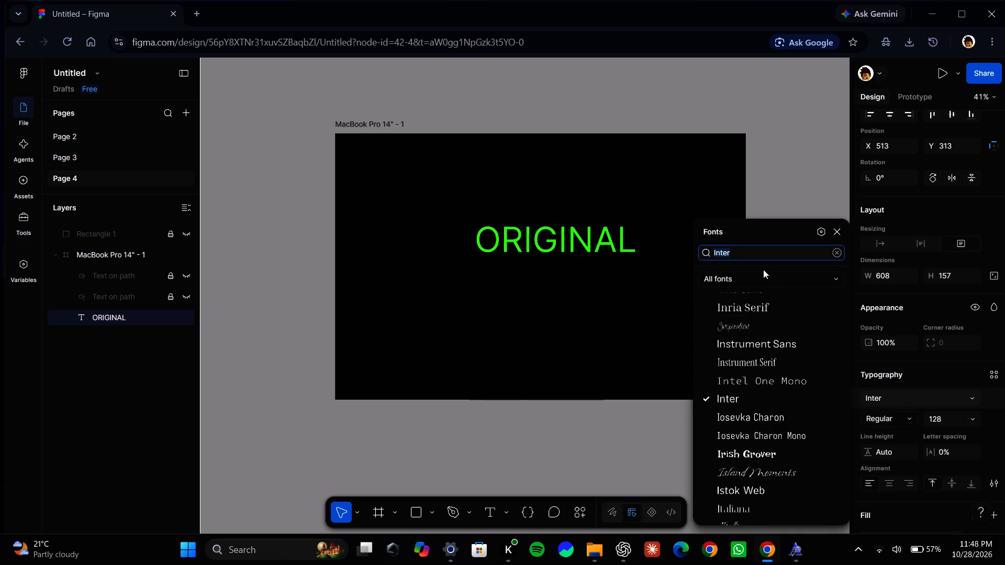
{"action": "left_click", "coordinate": [754, 254]}
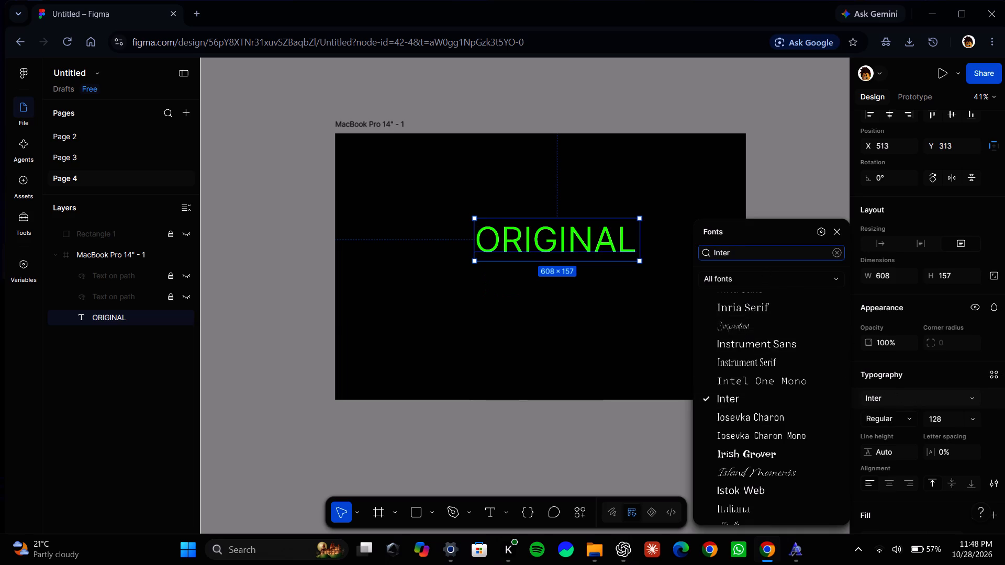
{"action": "key", "text": "BackSpace"}
{"action": "key", "text": "BackSpace"}
{"action": "key", "text": "BackSpace"}
{"action": "key", "text": "BackSpace"}
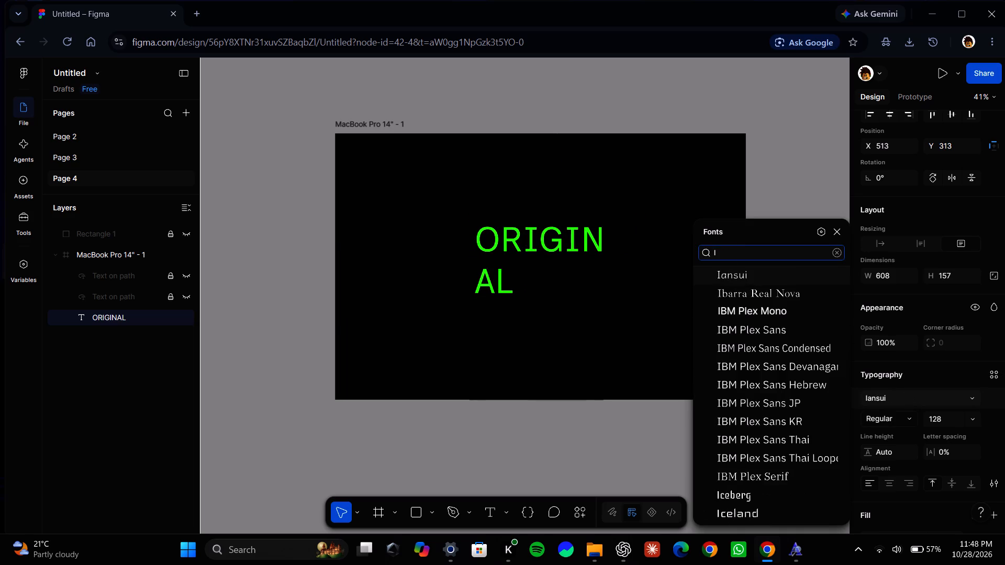
{"action": "key", "text": "BackSpace"}
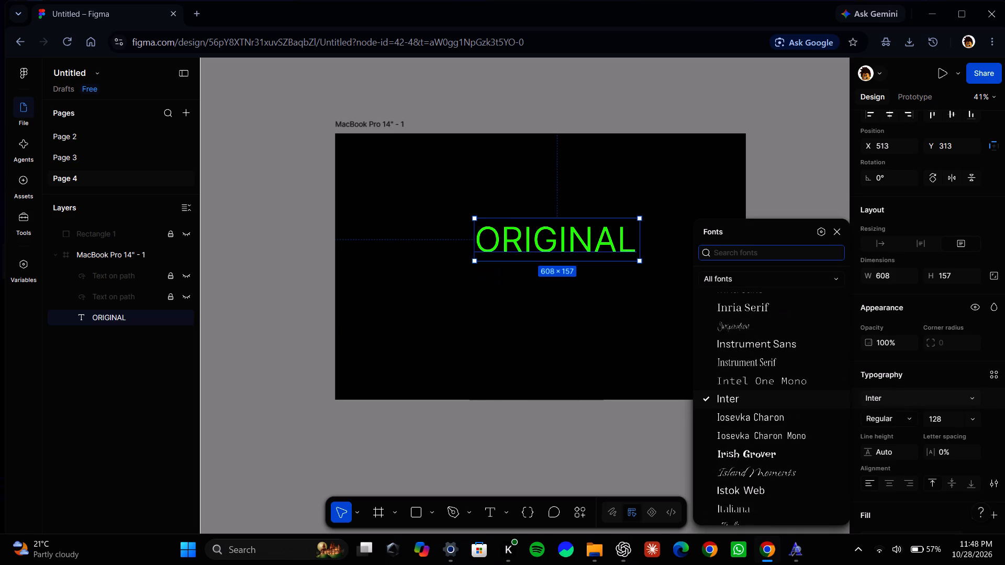
{"action": "key", "text": "a"}
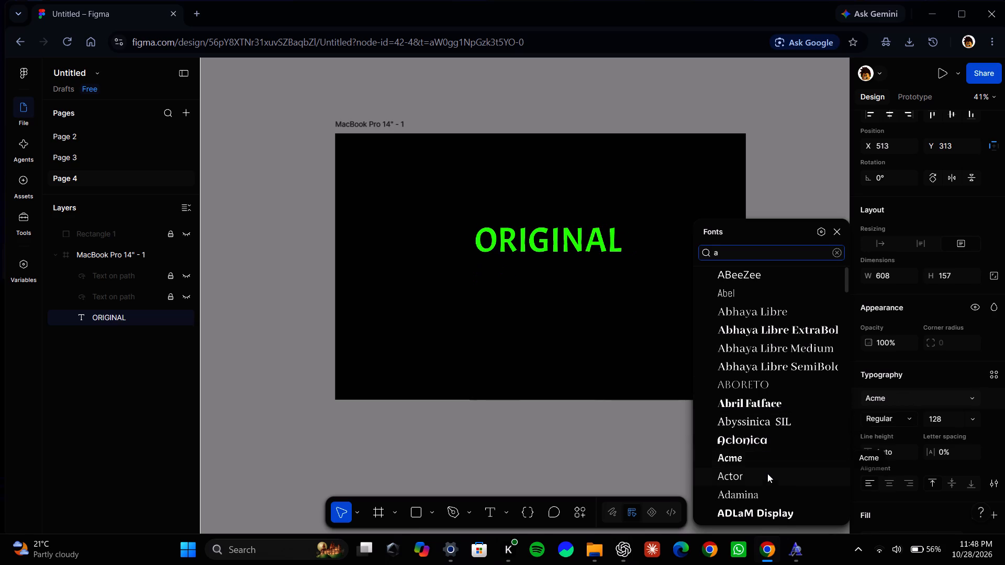
{"action": "scroll", "coordinate": [767, 400], "scroll_direction": "down", "scroll_amount": 1}
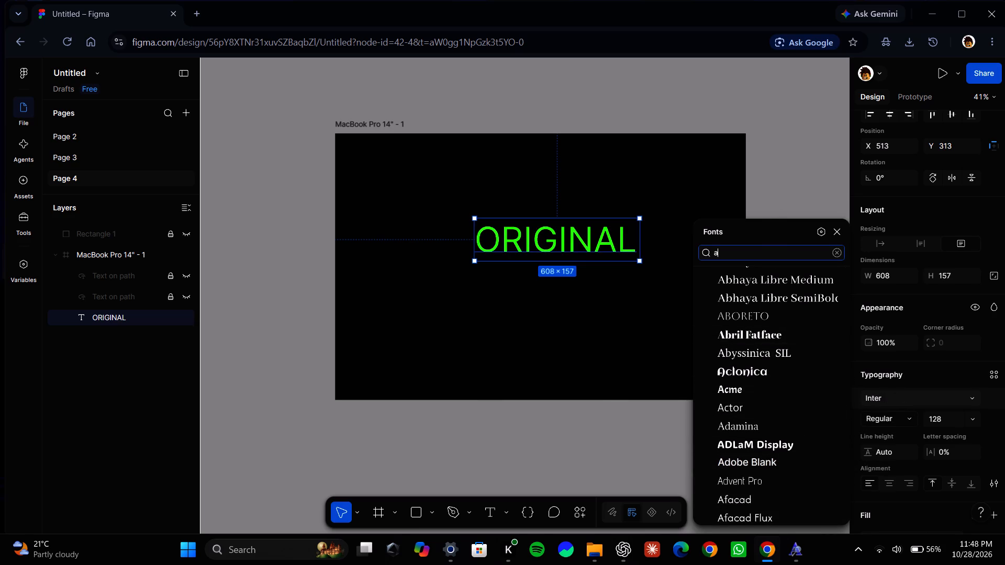
{"action": "type", "text": "nt"}
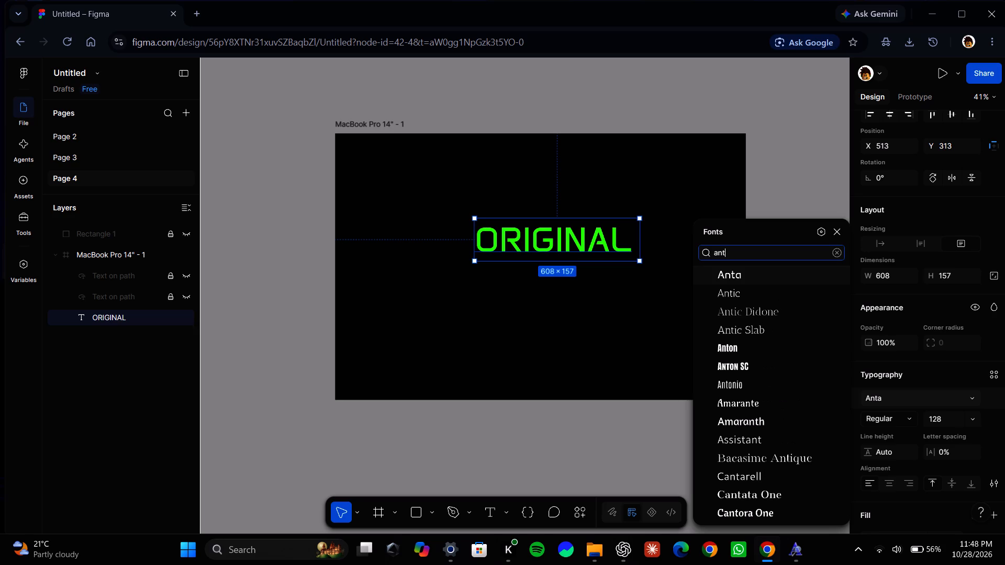
{"action": "type", "text": "on"}
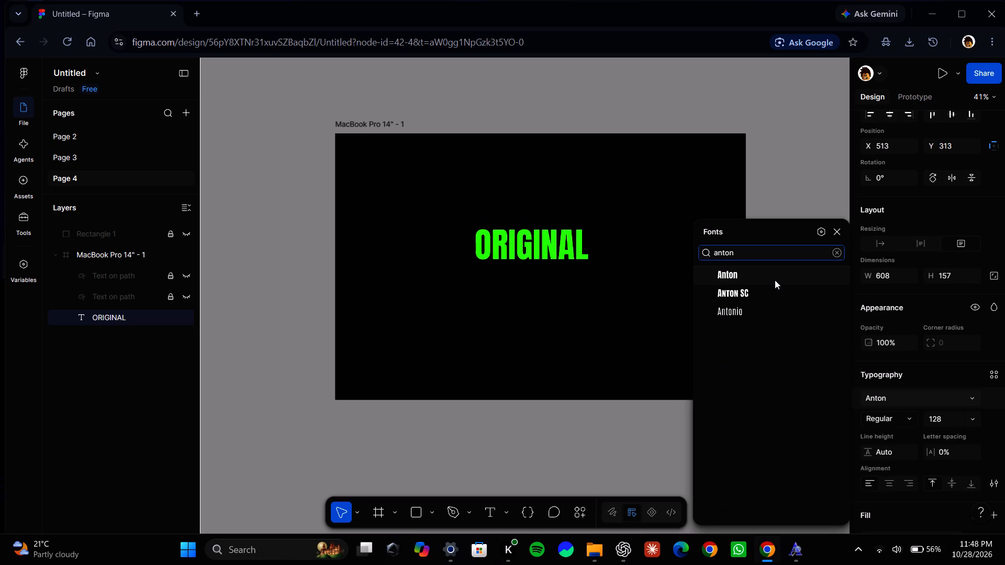
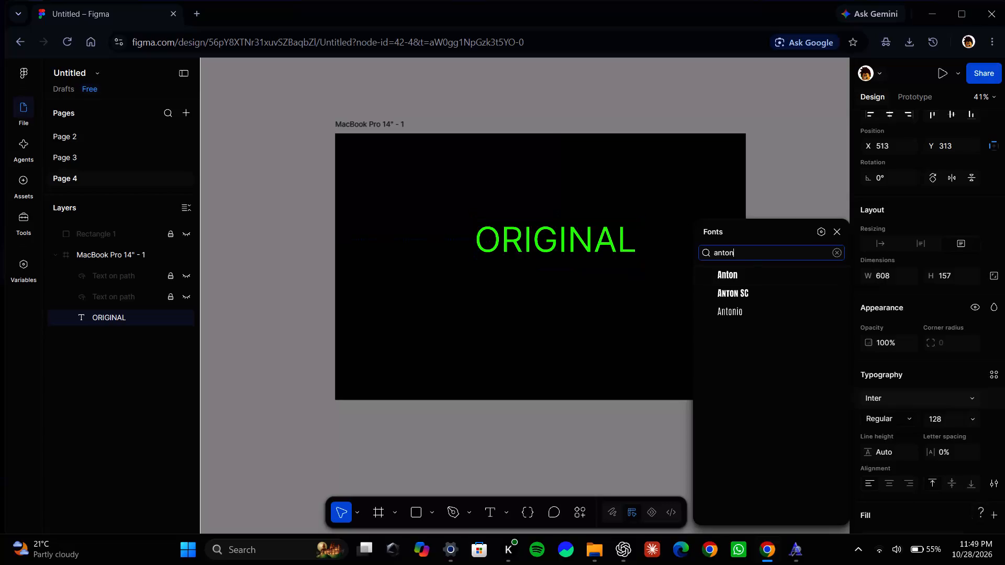
Clear the "anton" font search, browse all fonts and set the ORIGINAL text in the MacBook Pro frame in Kristi.
{"action": "left_click", "coordinate": [836, 253]}
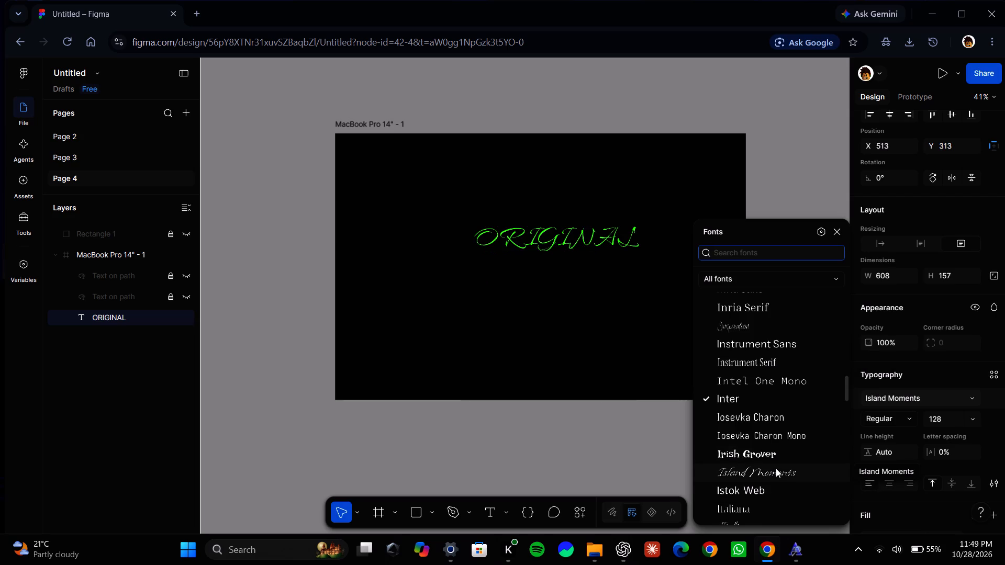
{"action": "scroll", "coordinate": [776, 468], "scroll_direction": "down", "scroll_amount": 2}
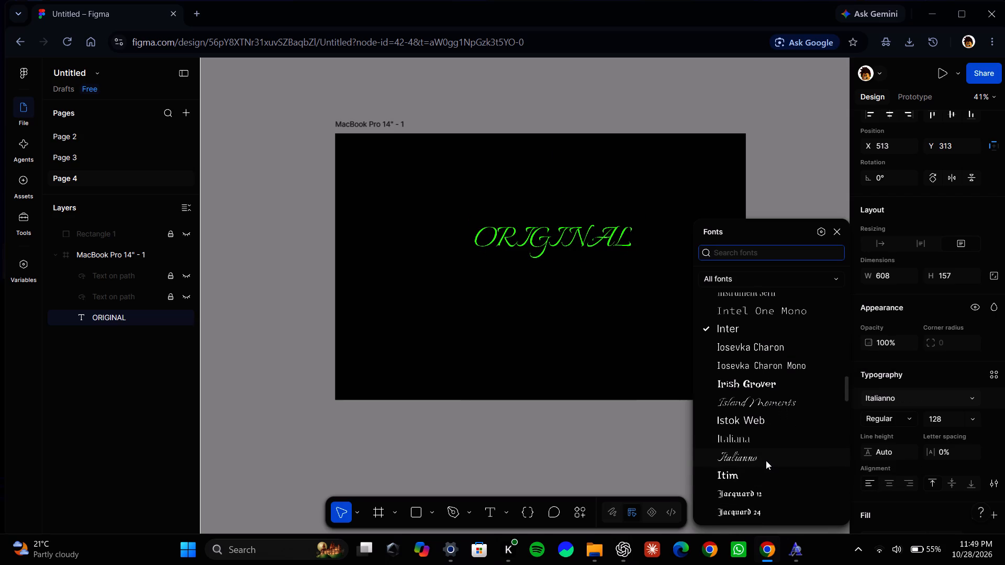
{"action": "scroll", "coordinate": [764, 460], "scroll_direction": "down", "scroll_amount": 1}
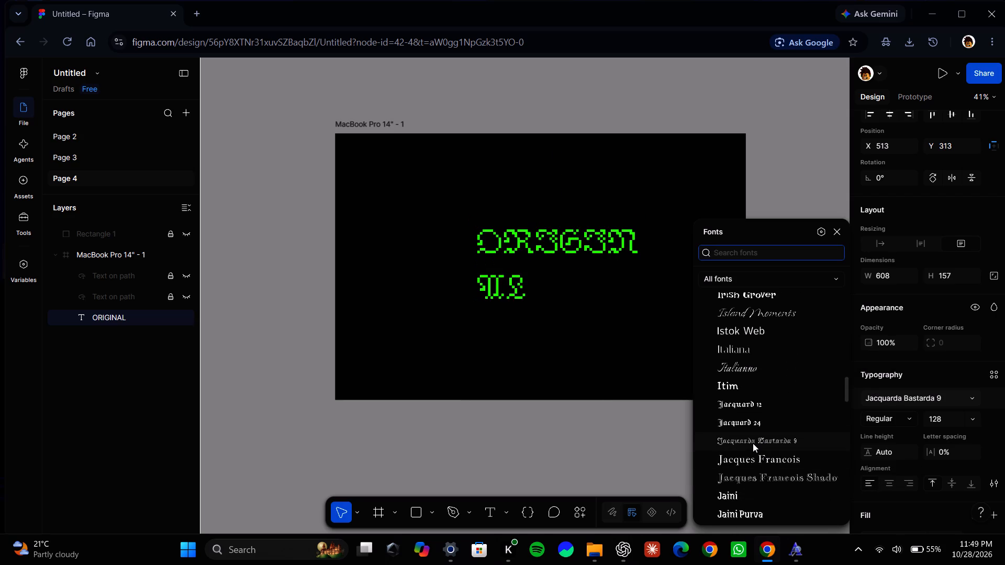
{"action": "scroll", "coordinate": [753, 443], "scroll_direction": "down", "scroll_amount": 1}
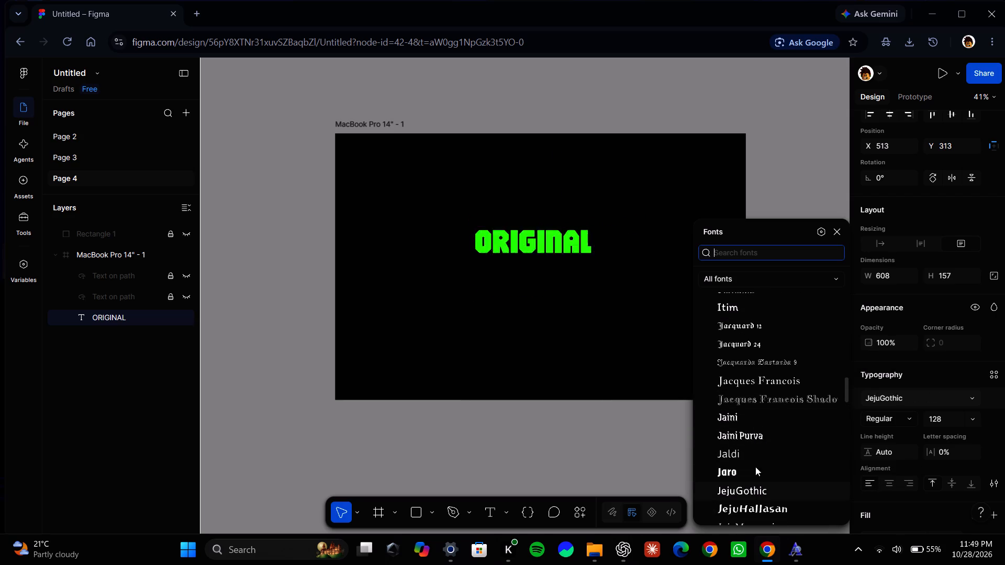
{"action": "scroll", "coordinate": [753, 395], "scroll_direction": "down", "scroll_amount": 1}
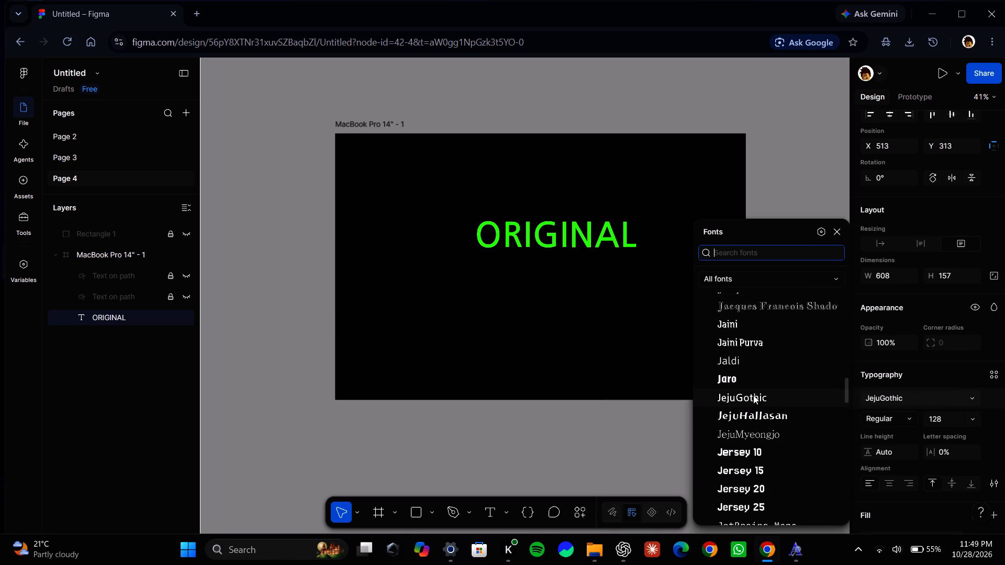
{"action": "scroll", "coordinate": [763, 435], "scroll_direction": "down", "scroll_amount": 2}
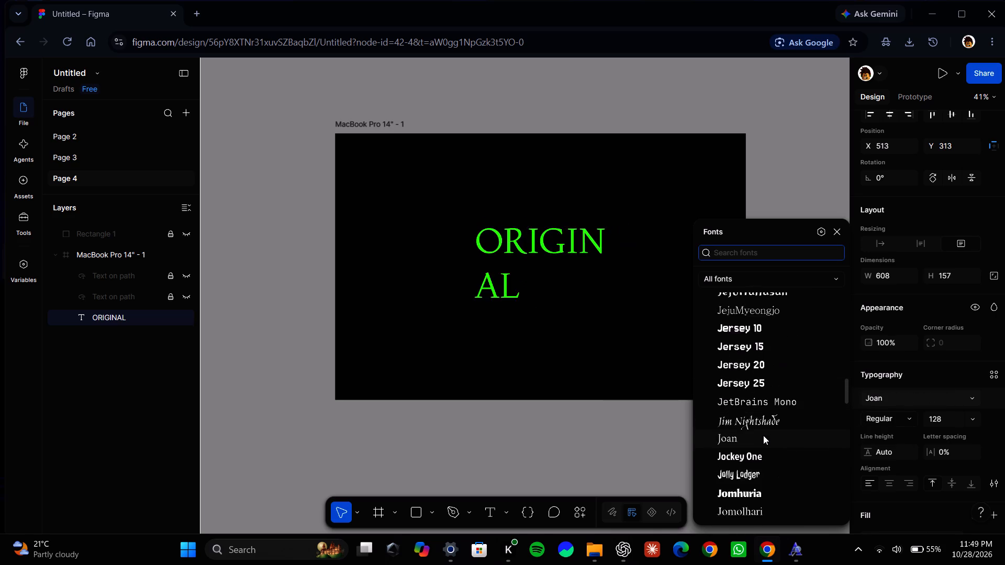
{"action": "scroll", "coordinate": [763, 435], "scroll_direction": "down", "scroll_amount": 1}
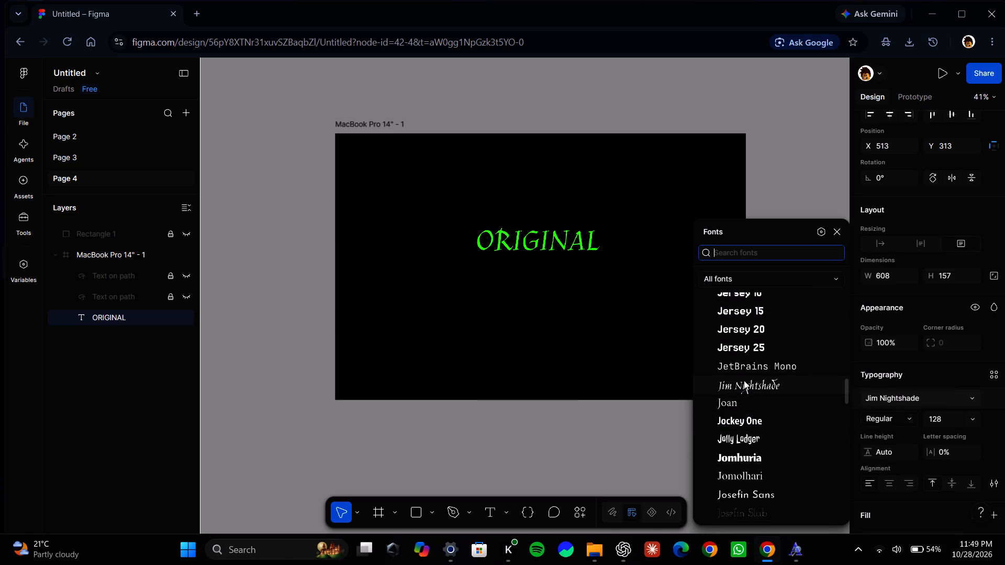
{"action": "scroll", "coordinate": [744, 380], "scroll_direction": "down", "scroll_amount": 1}
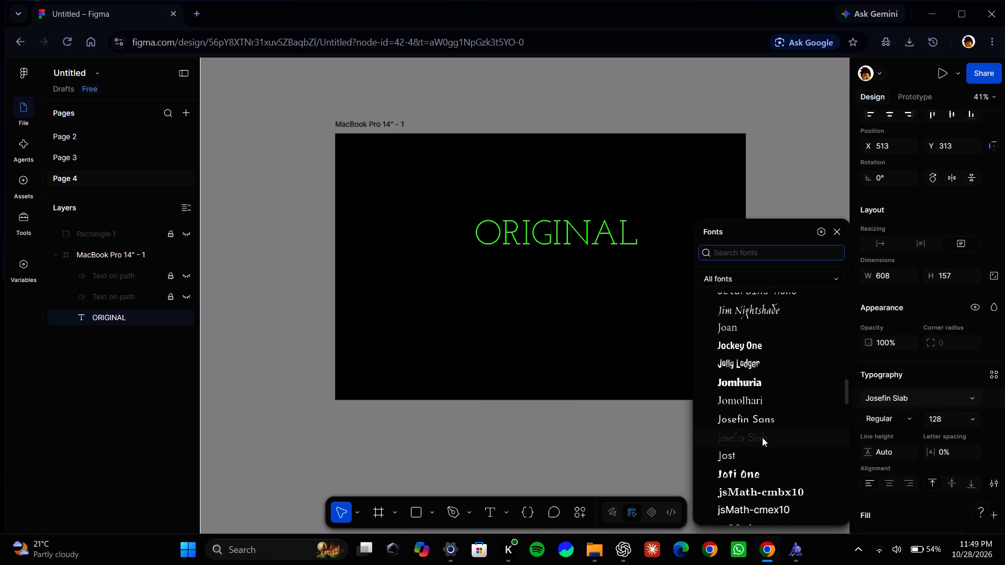
{"action": "scroll", "coordinate": [762, 437], "scroll_direction": "down", "scroll_amount": 1}
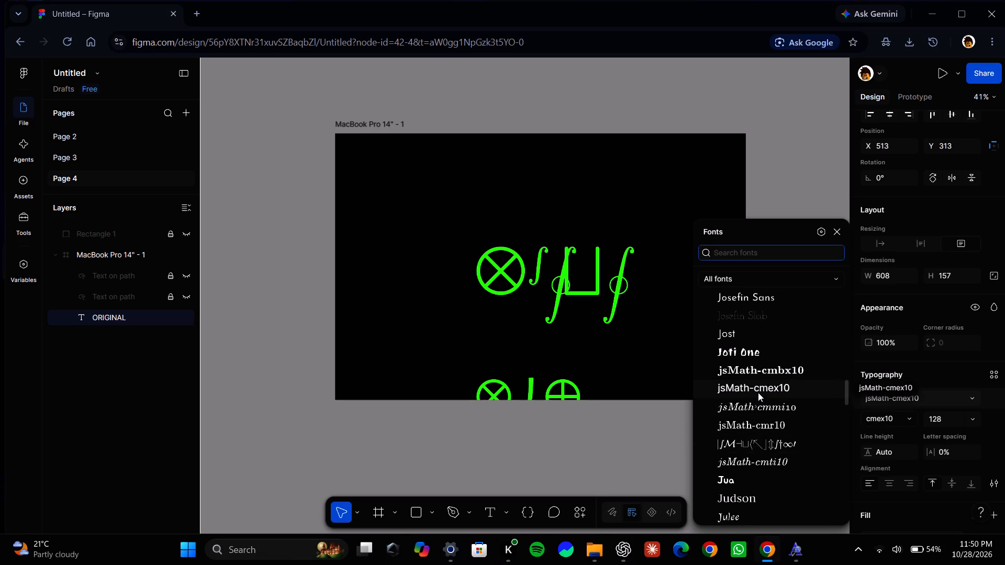
{"action": "scroll", "coordinate": [756, 369], "scroll_direction": "down", "scroll_amount": 1}
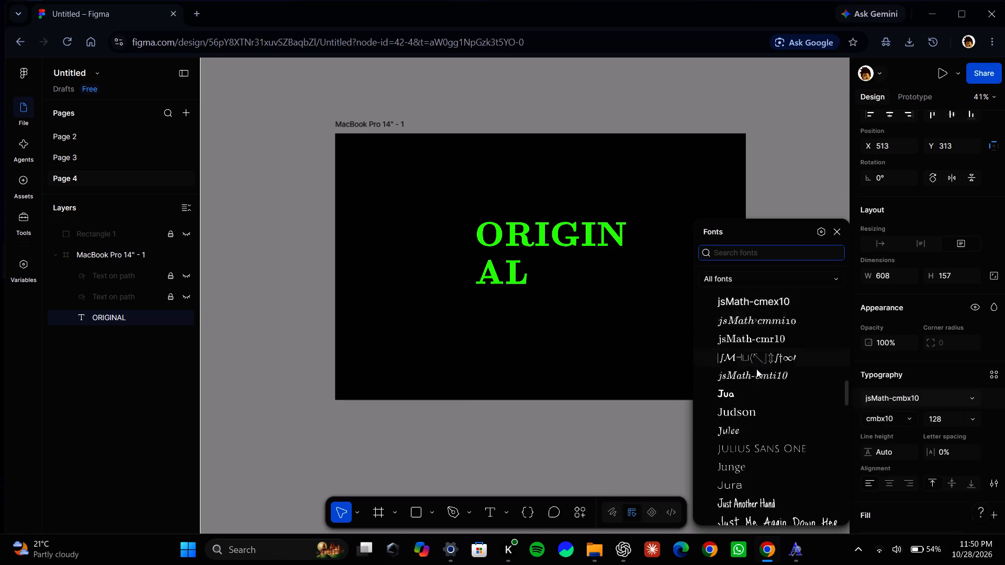
{"action": "scroll", "coordinate": [756, 369], "scroll_direction": "down", "scroll_amount": 1}
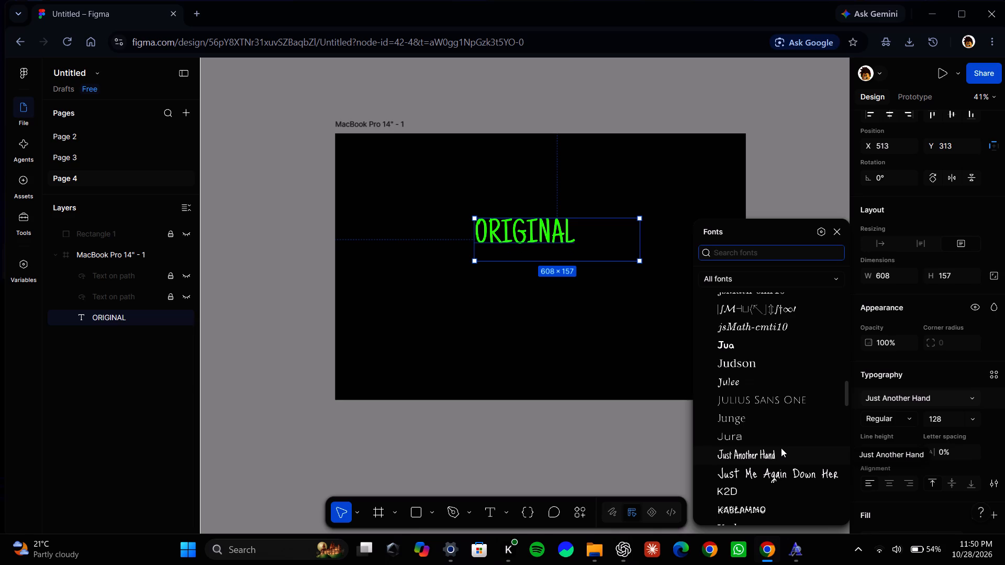
{"action": "scroll", "coordinate": [781, 448], "scroll_direction": "down", "scroll_amount": 2}
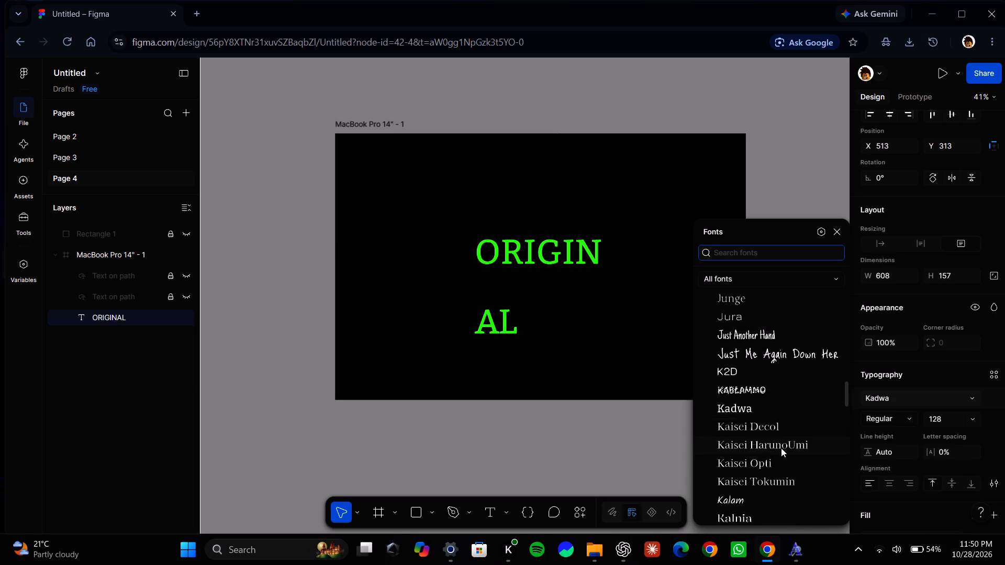
{"action": "scroll", "coordinate": [781, 448], "scroll_direction": "down", "scroll_amount": 3}
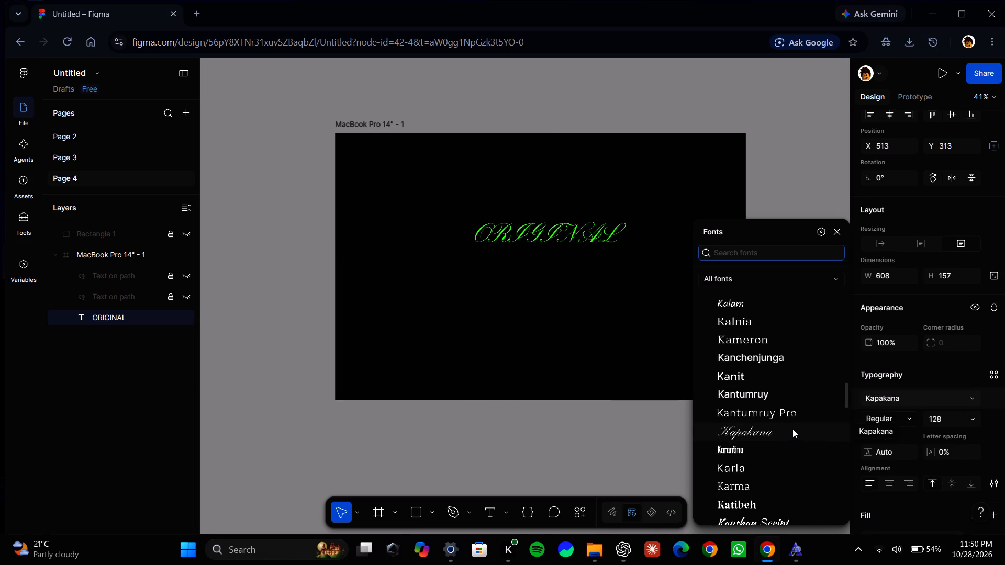
{"action": "scroll", "coordinate": [792, 428], "scroll_direction": "down", "scroll_amount": 5}
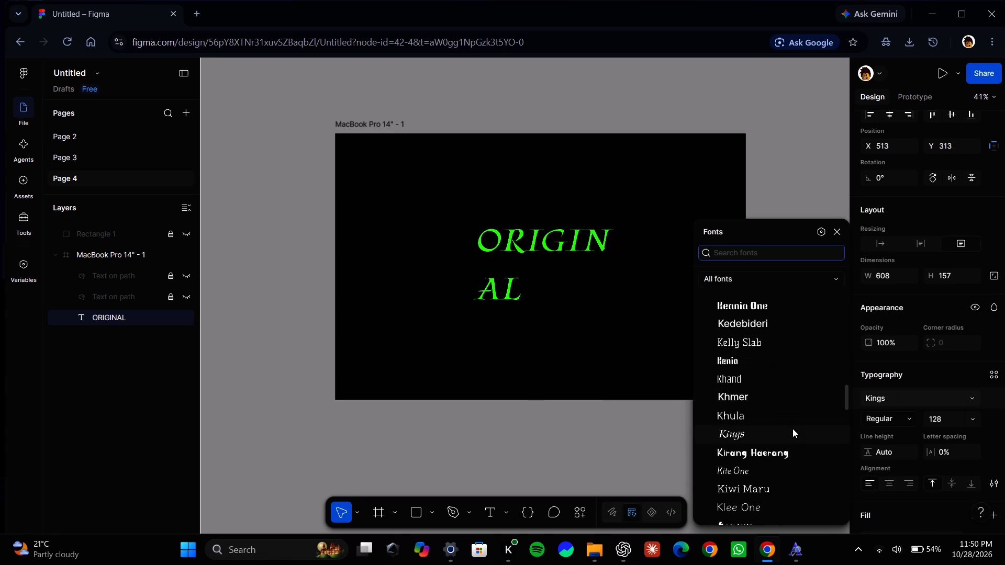
{"action": "scroll", "coordinate": [792, 428], "scroll_direction": "down", "scroll_amount": 3}
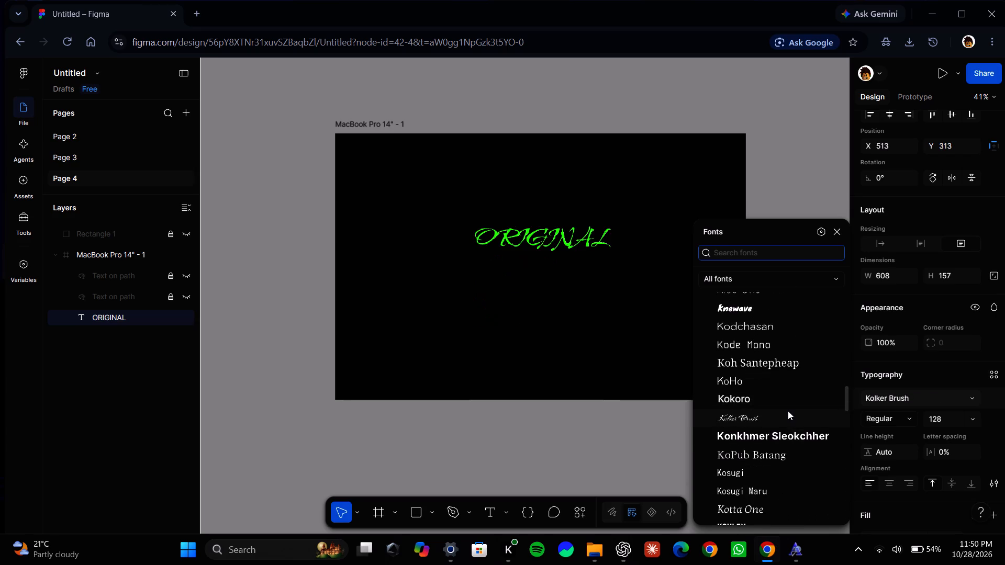
{"action": "scroll", "coordinate": [788, 411], "scroll_direction": "down", "scroll_amount": 4}
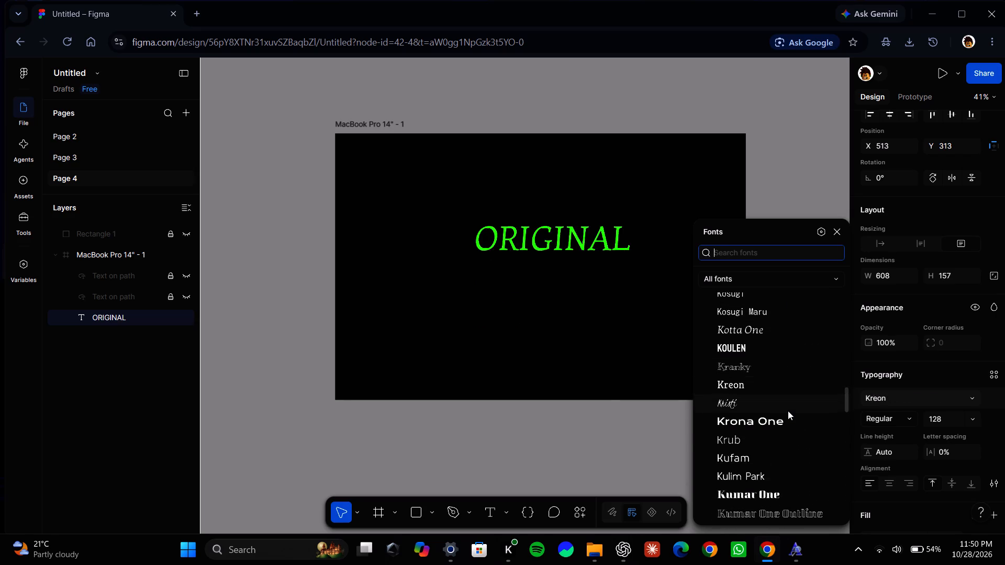
{"action": "scroll", "coordinate": [788, 411], "scroll_direction": "down", "scroll_amount": 1}
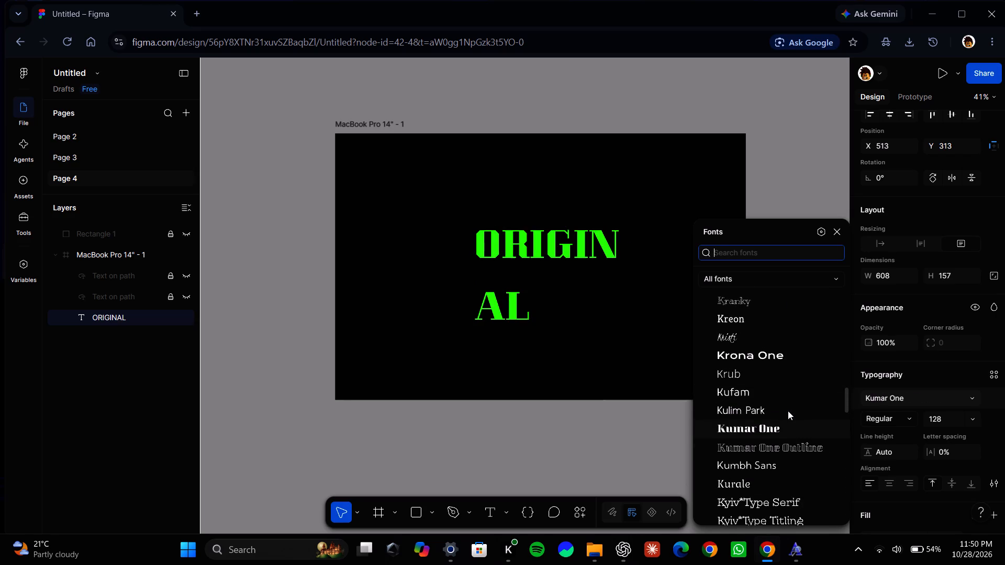
{"action": "scroll", "coordinate": [788, 411], "scroll_direction": "down", "scroll_amount": 1}
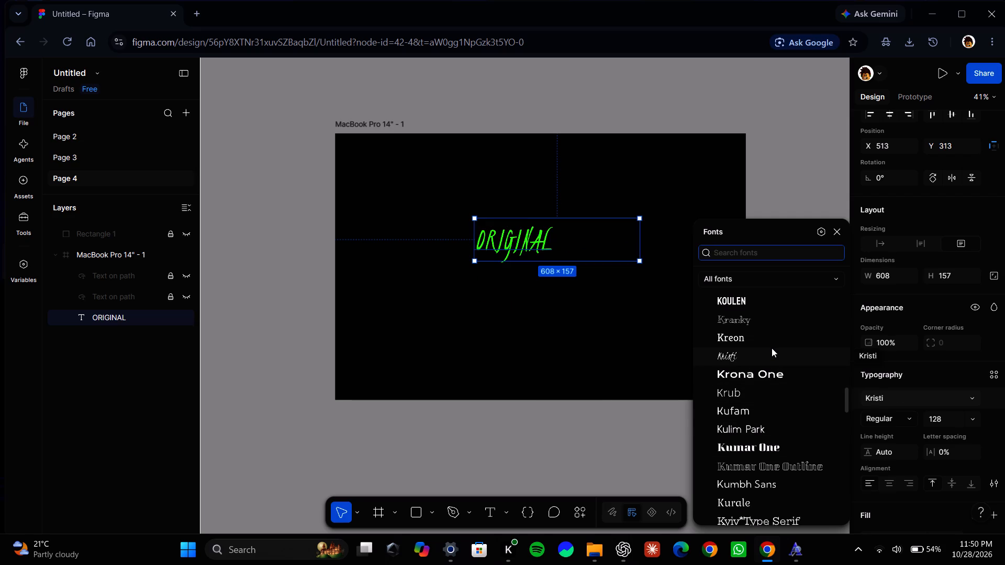
{"action": "left_click", "coordinate": [742, 360]}
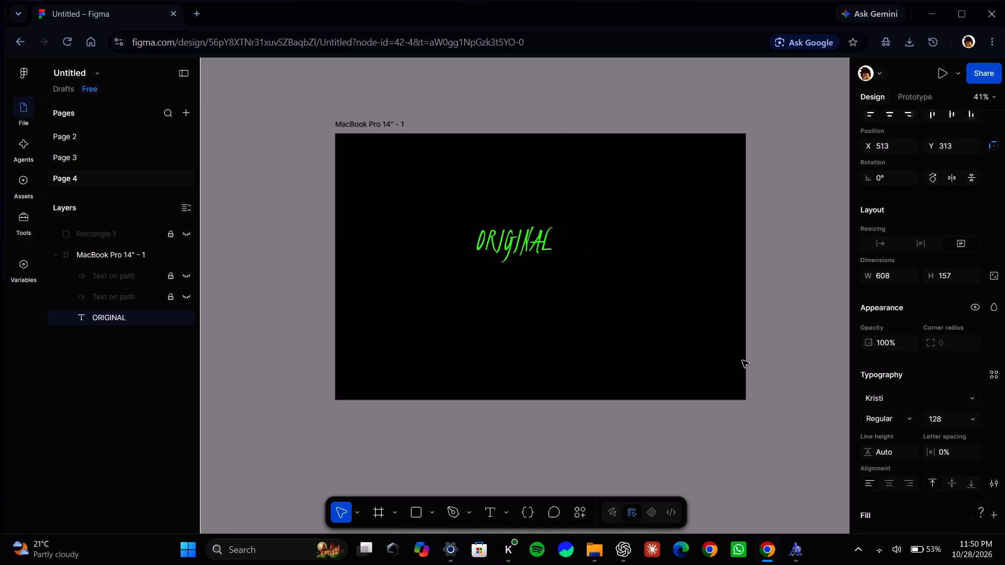
{"action": "left_click", "coordinate": [662, 304]}
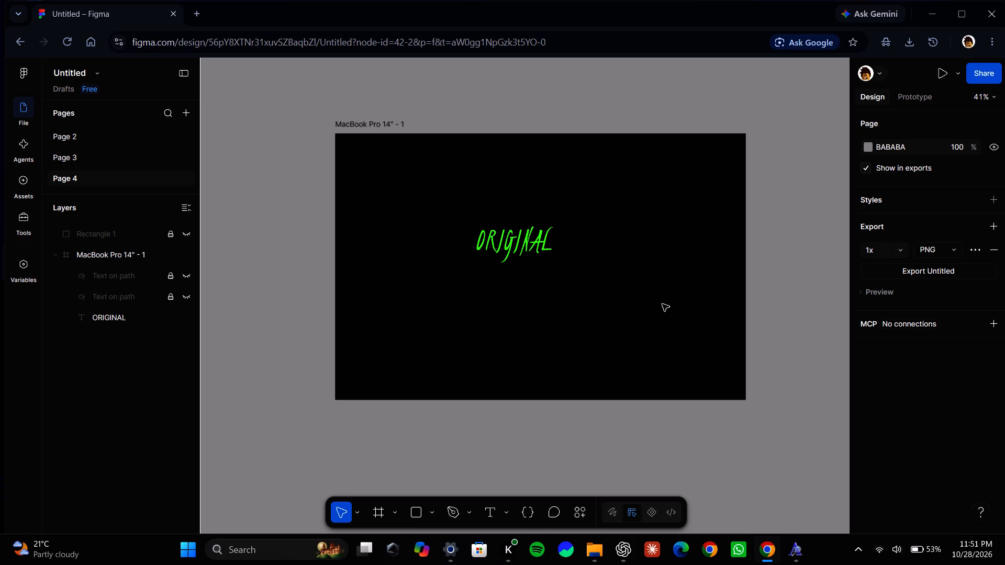
Set the font size of the ORIGINAL text in the MacBook Pro frame to 200 and deselect it.
{"action": "left_click", "coordinate": [538, 240]}
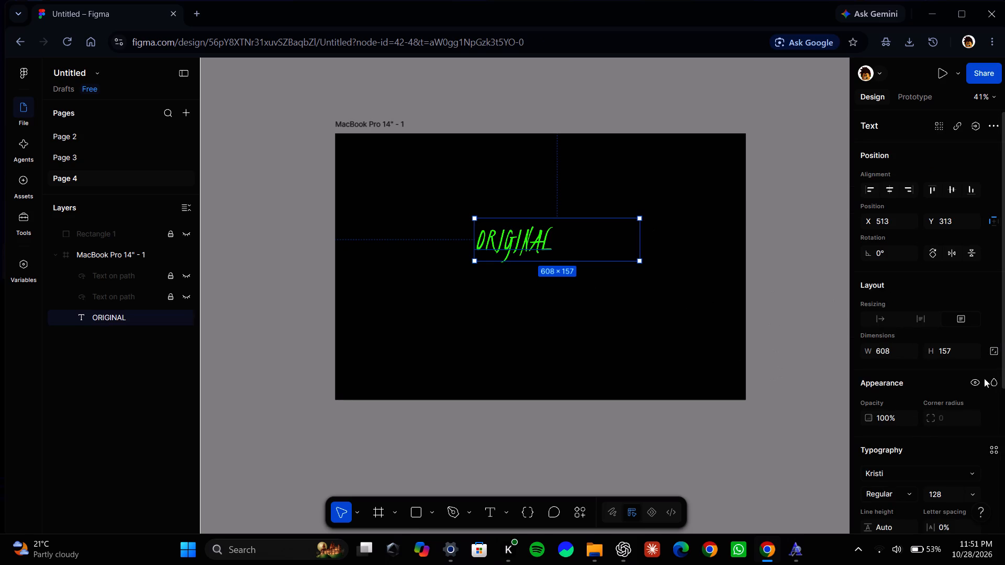
{"action": "scroll", "coordinate": [923, 420], "scroll_direction": "down", "scroll_amount": 2}
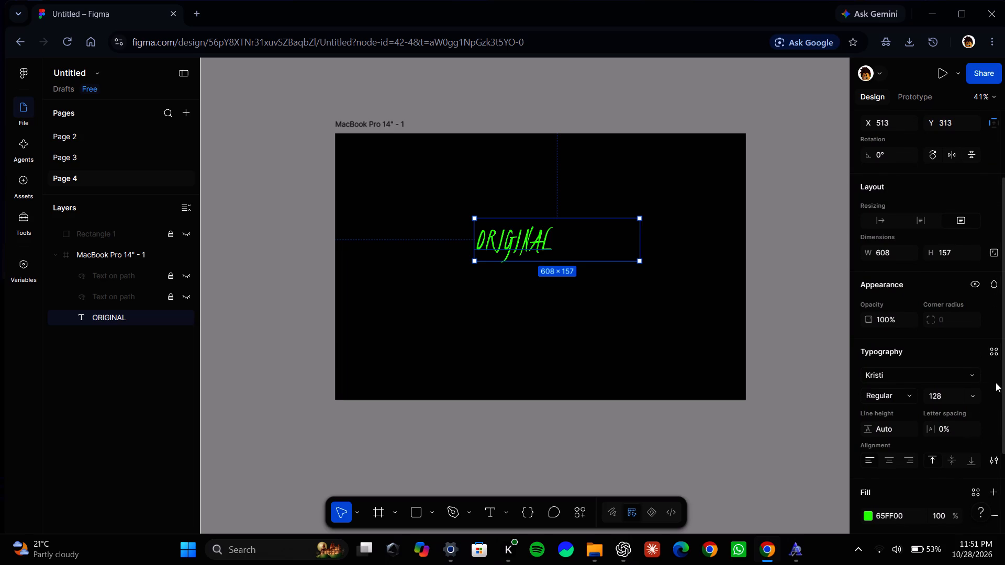
{"action": "double_click", "coordinate": [946, 392]}
{"action": "key", "text": "BackSpace"}
{"action": "key", "text": "2"}
{"action": "type", "text": "00"}
{"action": "key", "text": "Return"}
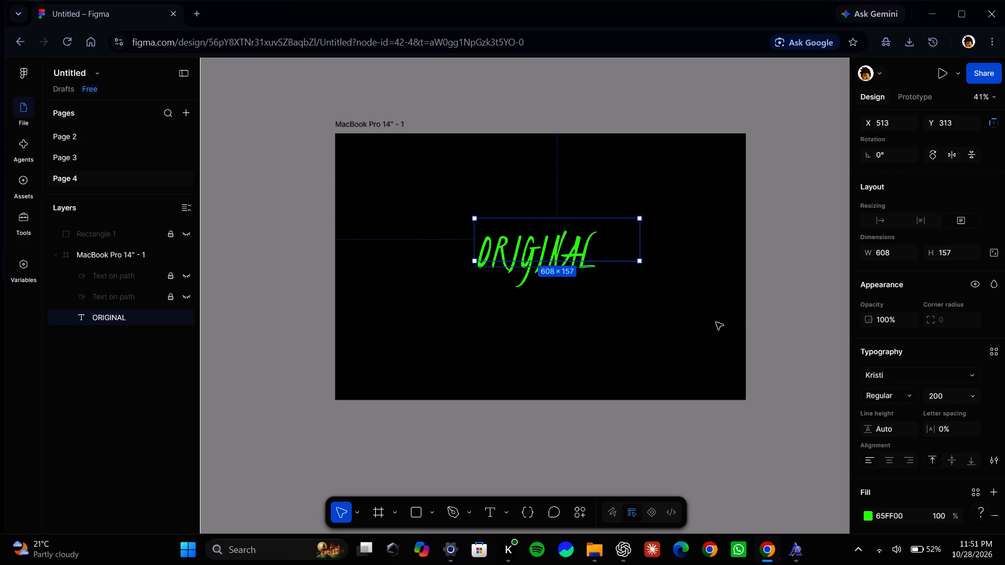
{"action": "left_click", "coordinate": [716, 322]}
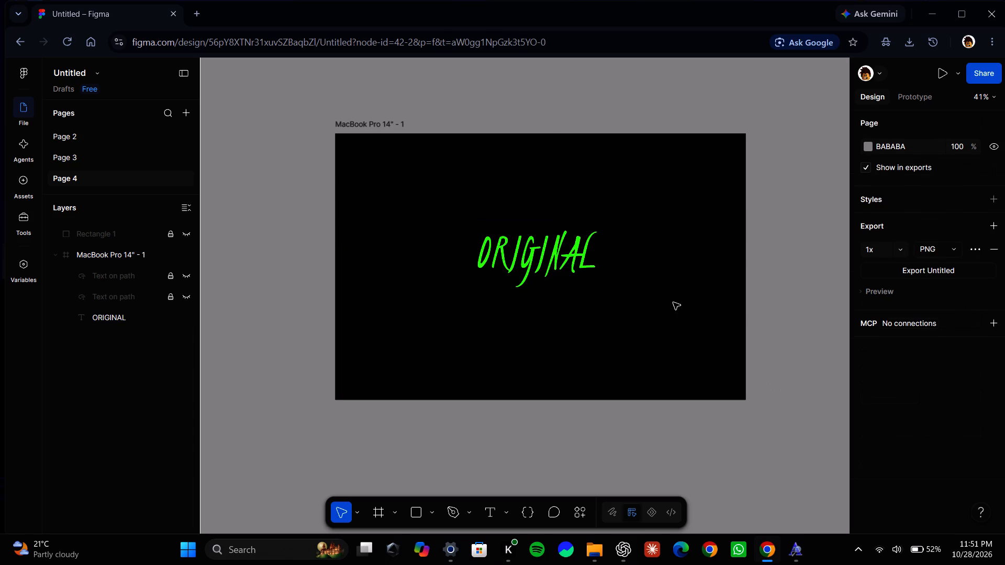
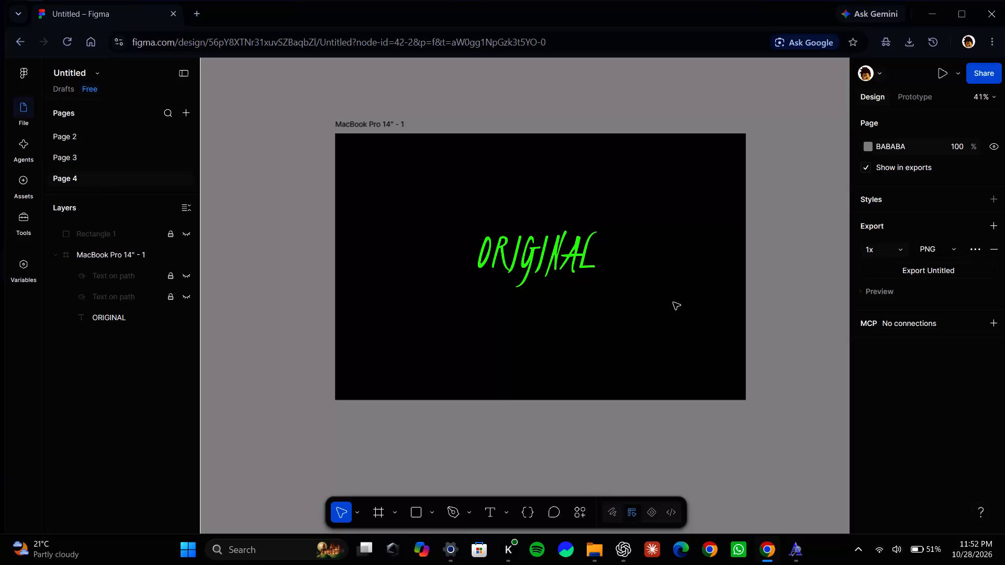
Set the font size of the ORIGINAL text in the MacBook Pro frame to 240.
{"action": "left_click", "coordinate": [558, 253]}
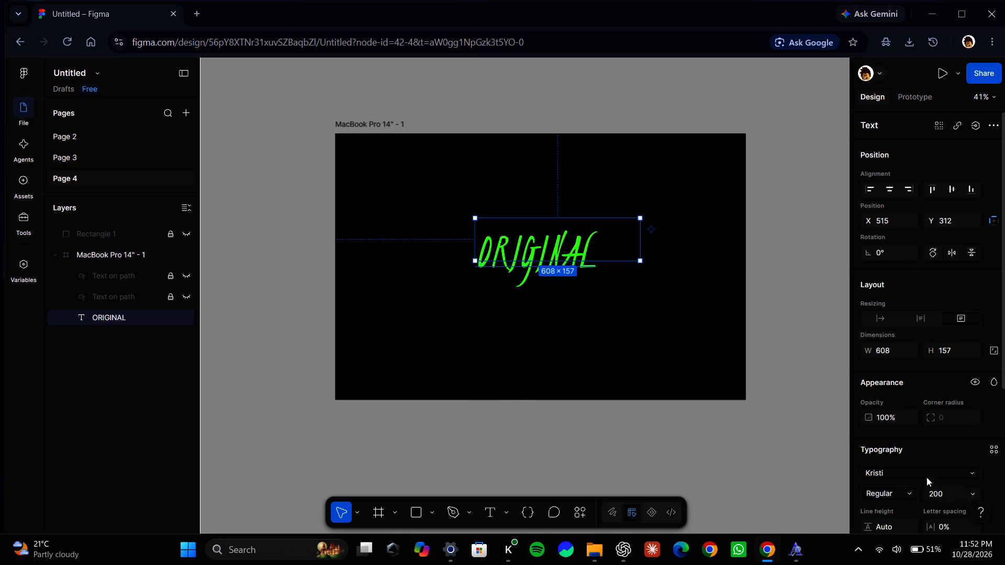
{"action": "double_click", "coordinate": [950, 493]}
{"action": "key", "text": "BackSpace"}
{"action": "type", "text": "24"}
{"action": "key", "text": "0"}
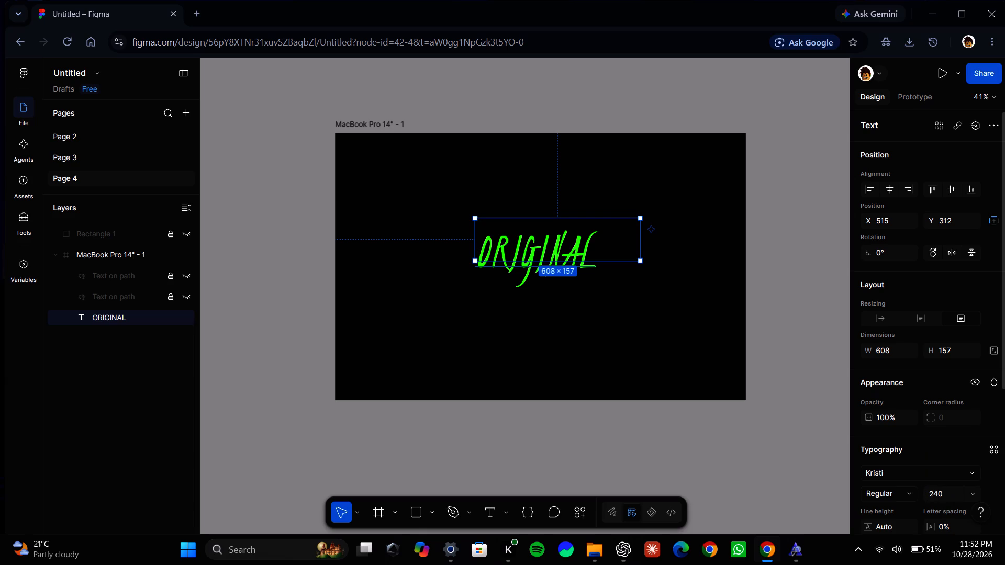
{"action": "key", "text": "Return"}
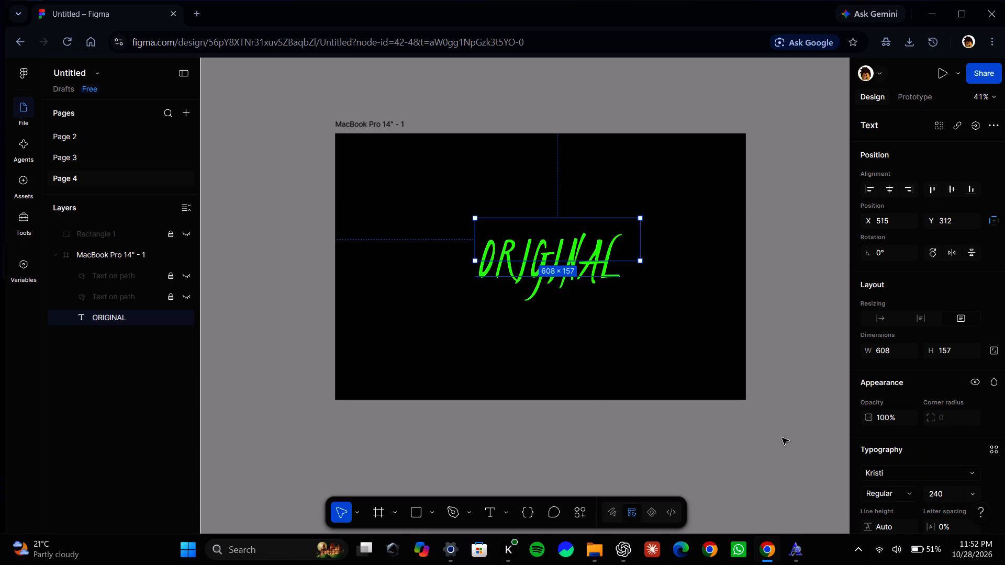
Move the ORIGINAL text to about X 452, Y 276, horizontally centred in the MacBook Pro frame.
{"action": "left_click_drag", "start_coordinate": [590, 245], "coordinate": [571, 227]}
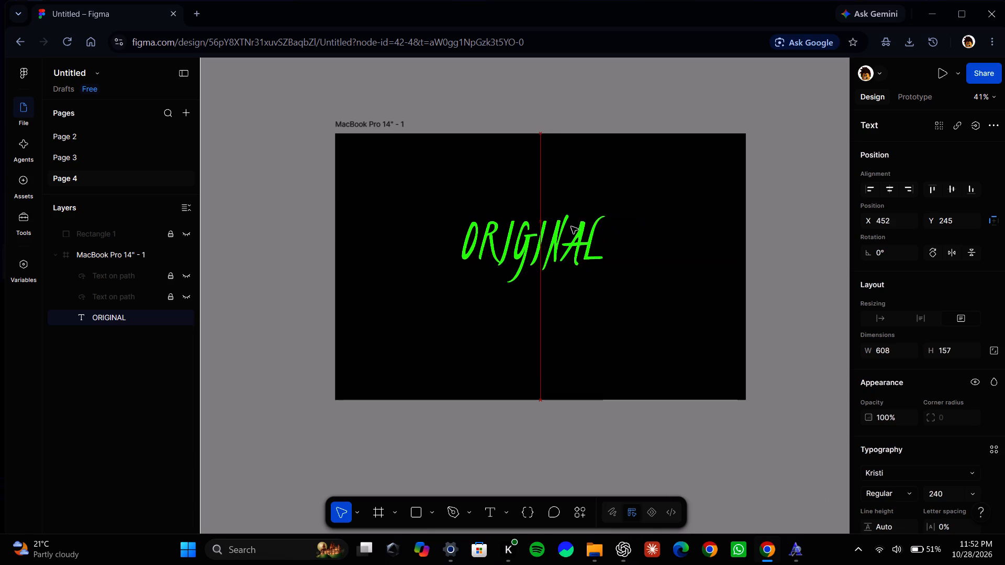
{"action": "left_click_drag", "start_coordinate": [571, 227], "coordinate": [577, 234]}
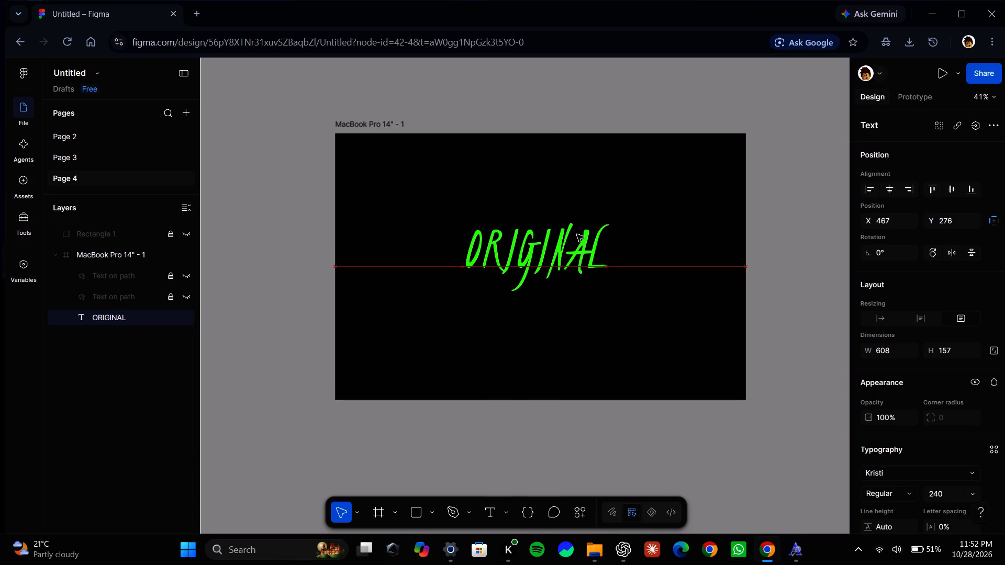
{"action": "left_click_drag", "start_coordinate": [577, 234], "coordinate": [575, 235]}
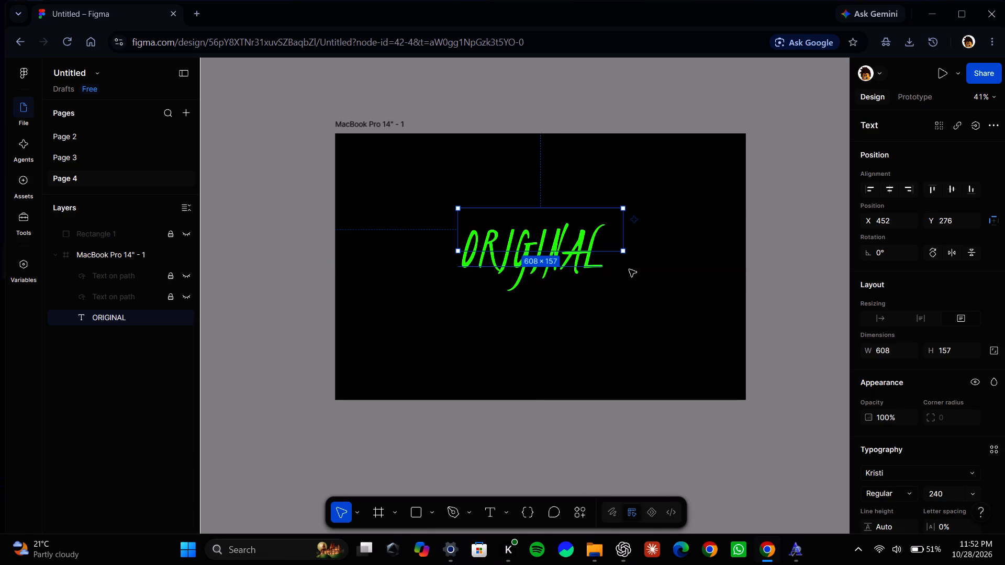
Resize the ORIGINAL text box to about 556 × 262 so it fits the enlarged lettering, and deselect it.
{"action": "left_click_drag", "start_coordinate": [627, 253], "coordinate": [627, 289]}
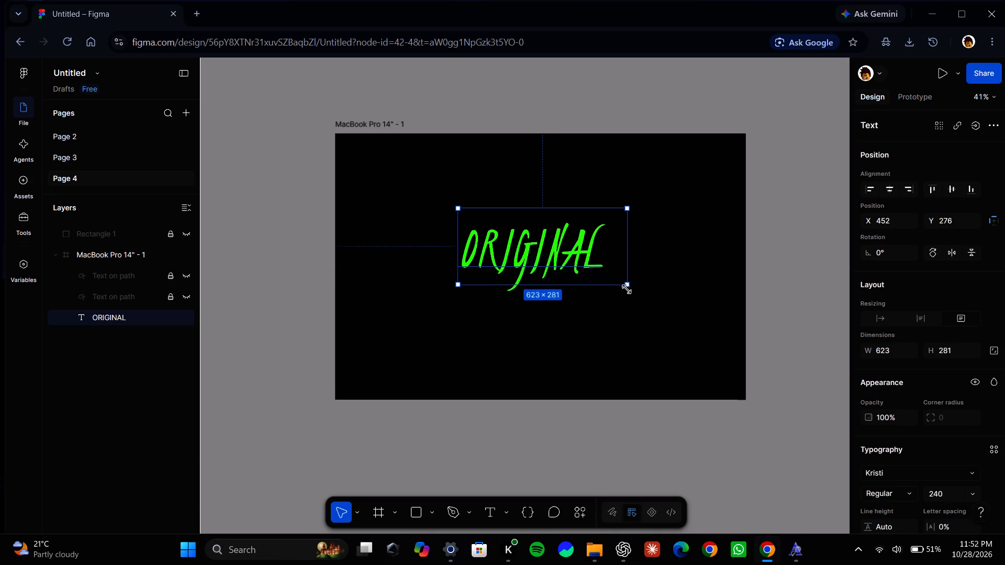
{"action": "left_click_drag", "start_coordinate": [627, 289], "coordinate": [608, 279]}
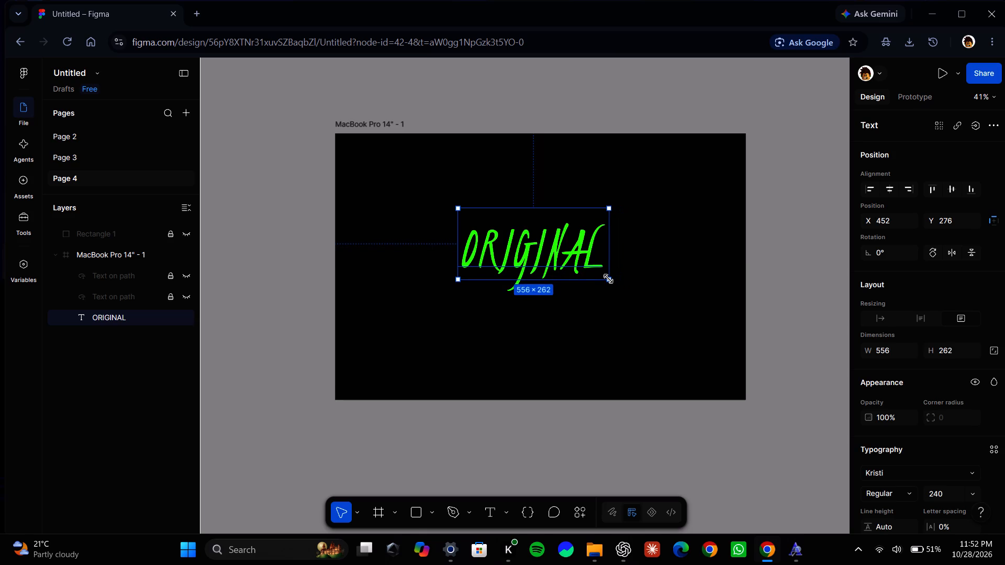
{"action": "left_click", "coordinate": [683, 295]}
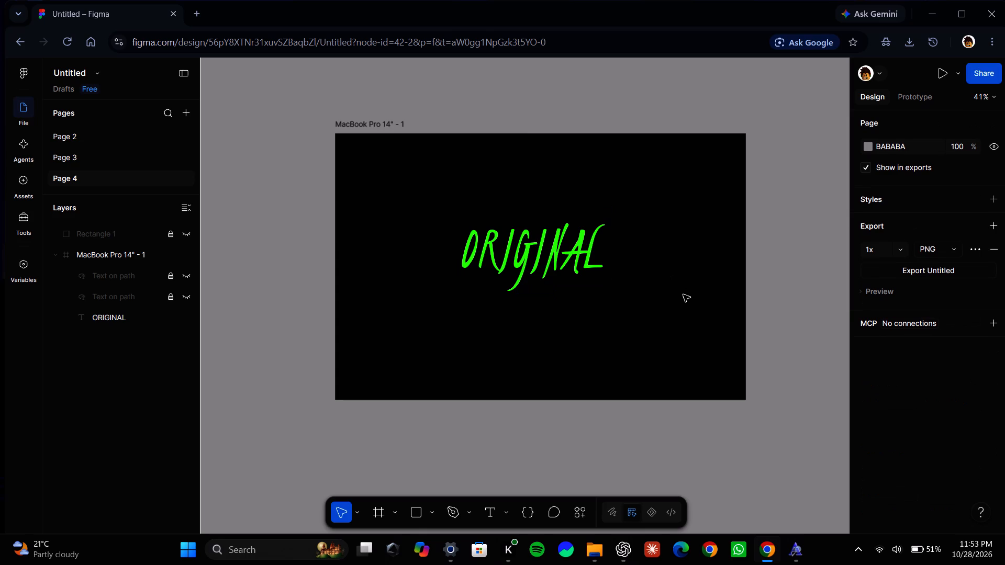
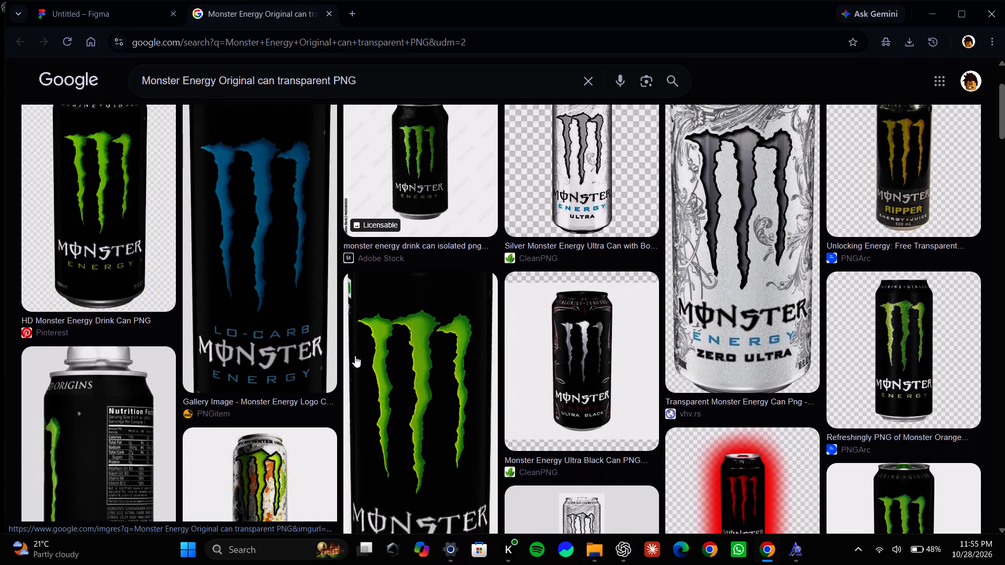
{"action": "scroll", "coordinate": [355, 356], "scroll_direction": "down", "scroll_amount": 9}
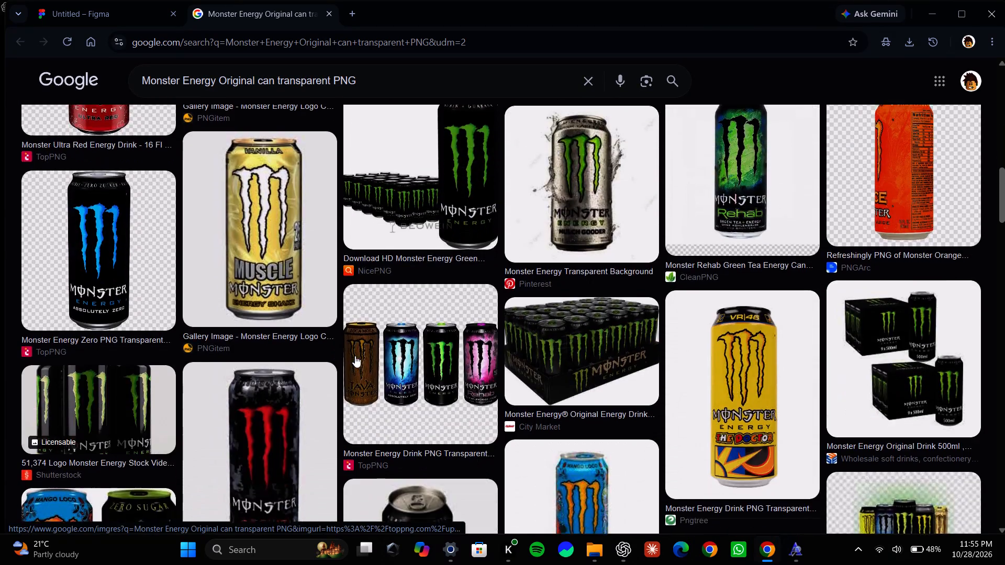
{"action": "scroll", "coordinate": [355, 356], "scroll_direction": "down", "scroll_amount": 6}
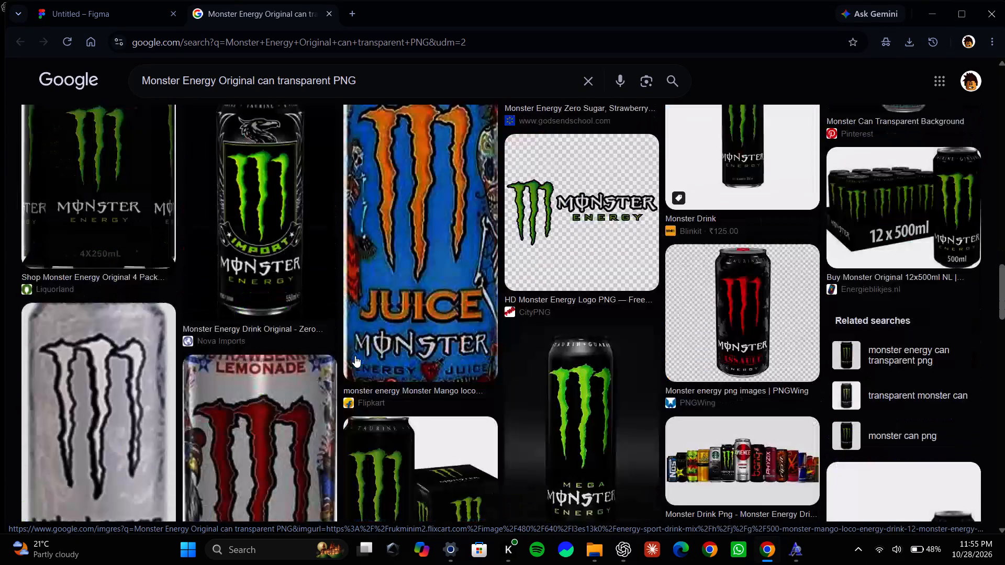
{"action": "scroll", "coordinate": [355, 356], "scroll_direction": "down", "scroll_amount": 4}
{"action": "scroll", "coordinate": [355, 356], "scroll_direction": "up", "scroll_amount": 1}
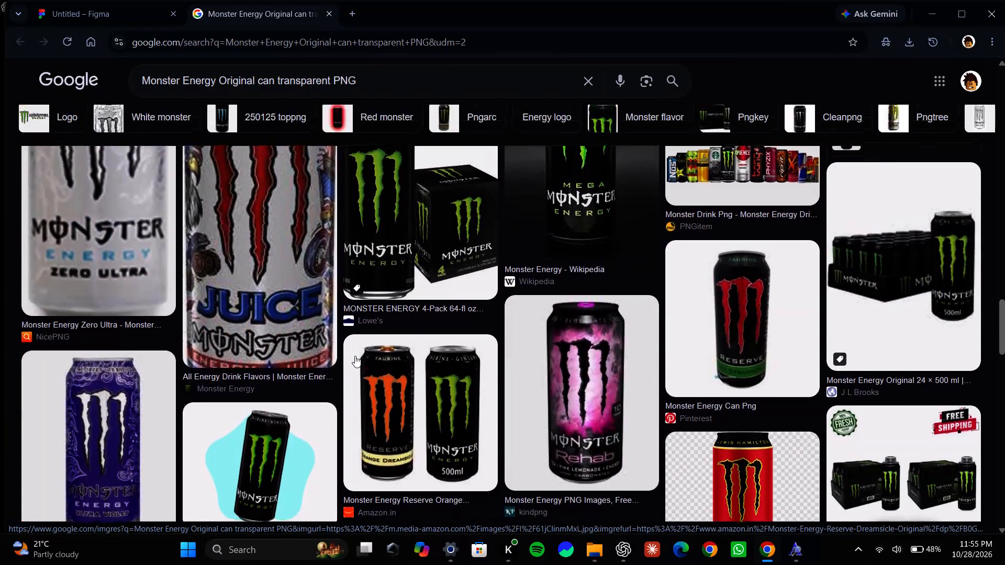
{"action": "scroll", "coordinate": [355, 356], "scroll_direction": "up", "scroll_amount": 8}
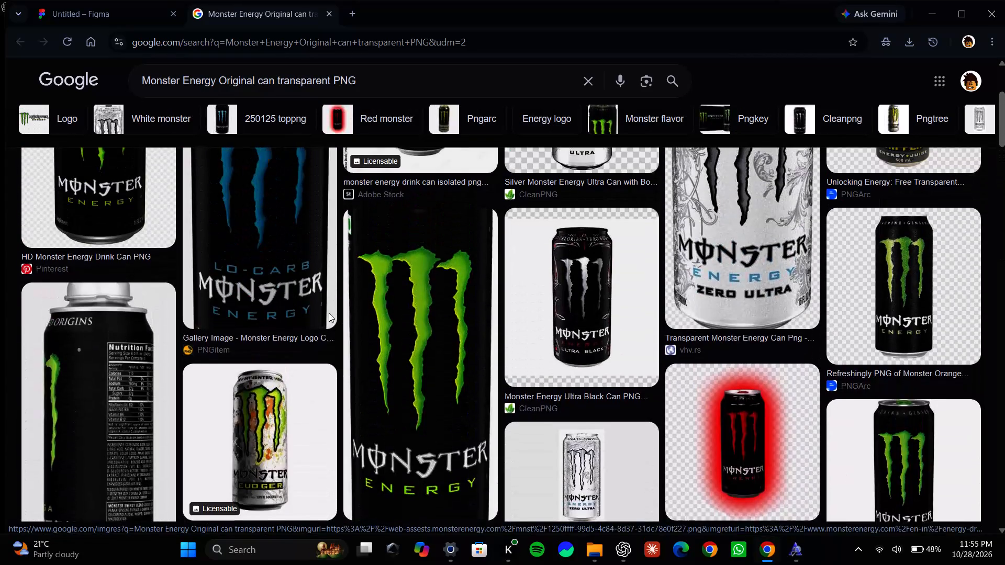
{"action": "scroll", "coordinate": [297, 314], "scroll_direction": "up", "scroll_amount": 4}
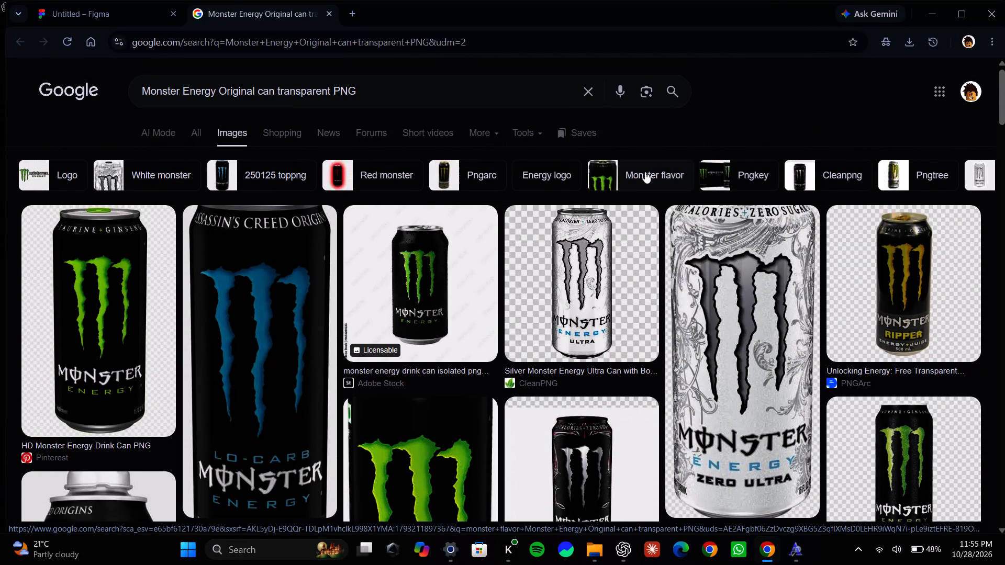
Open the "HD Monster Energy Drink Can PNG" image result on its Pinterest page.
{"action": "left_click", "coordinate": [133, 318]}
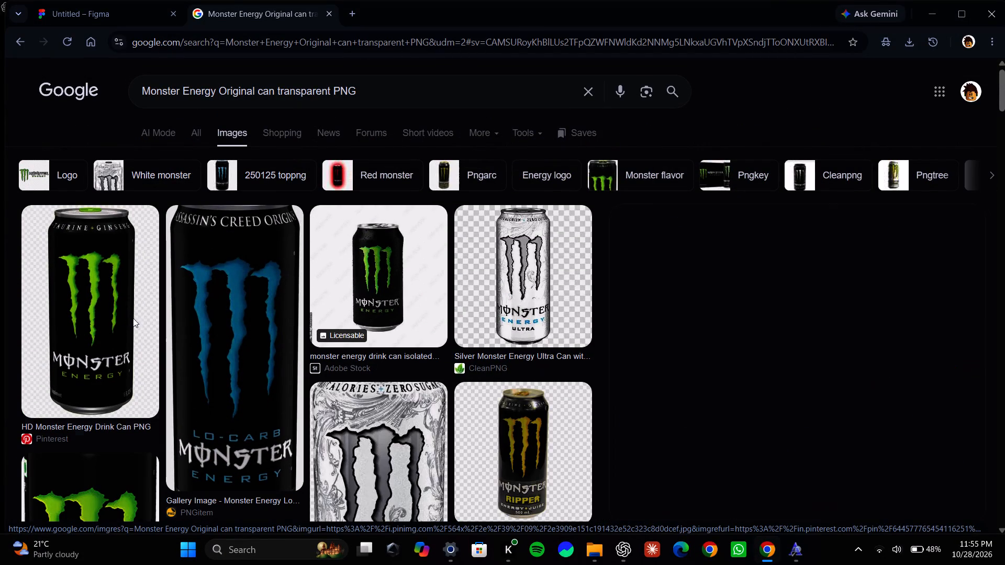
{"action": "left_click", "coordinate": [784, 330]}
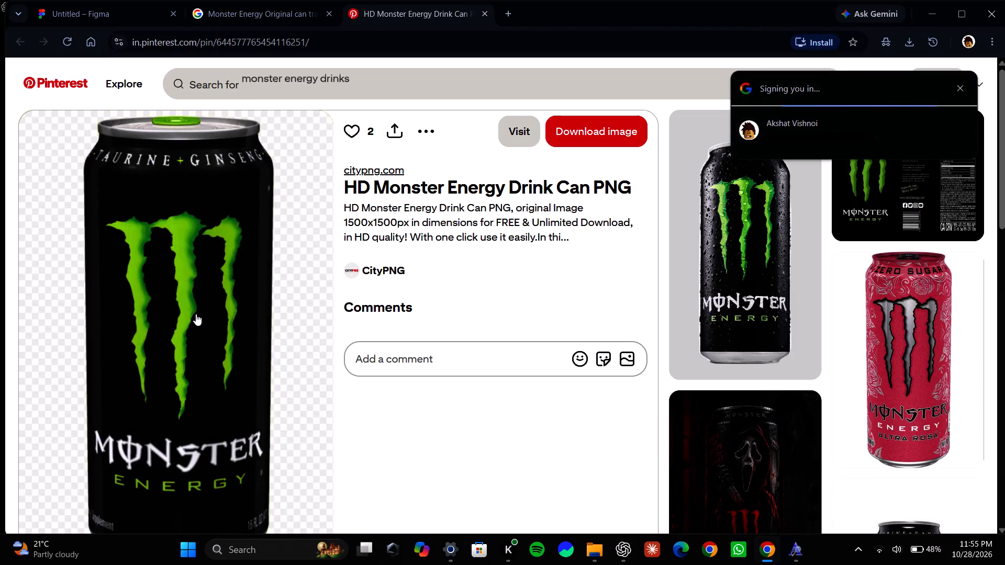
{"action": "left_click_drag", "start_coordinate": [196, 314], "coordinate": [205, 288]}
Browse the related Pinterest pins and open the "Unleash the beast" pin with the green splash can.
{"action": "scroll", "coordinate": [594, 307], "scroll_direction": "down", "scroll_amount": 1}
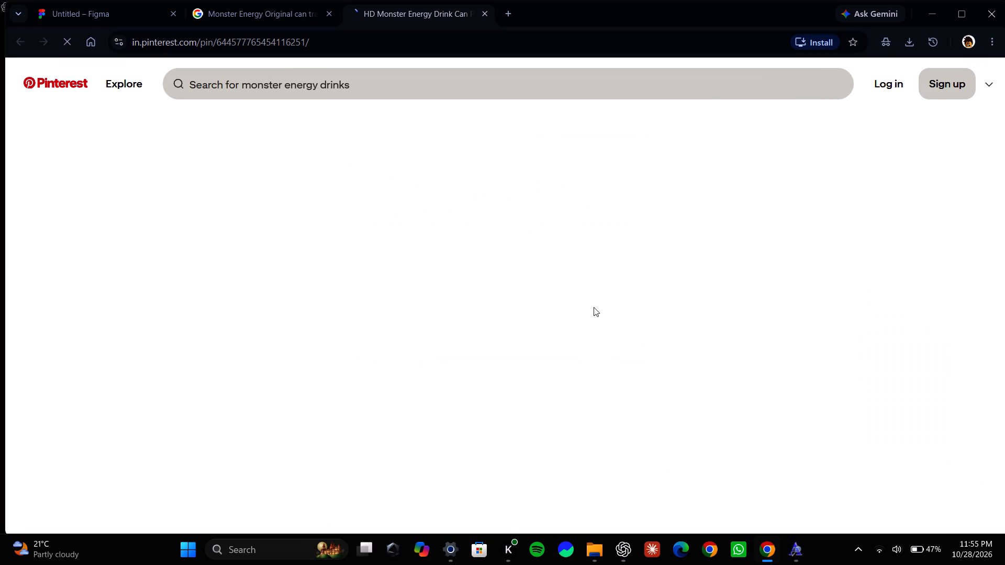
{"action": "scroll", "coordinate": [594, 307], "scroll_direction": "down", "scroll_amount": 2}
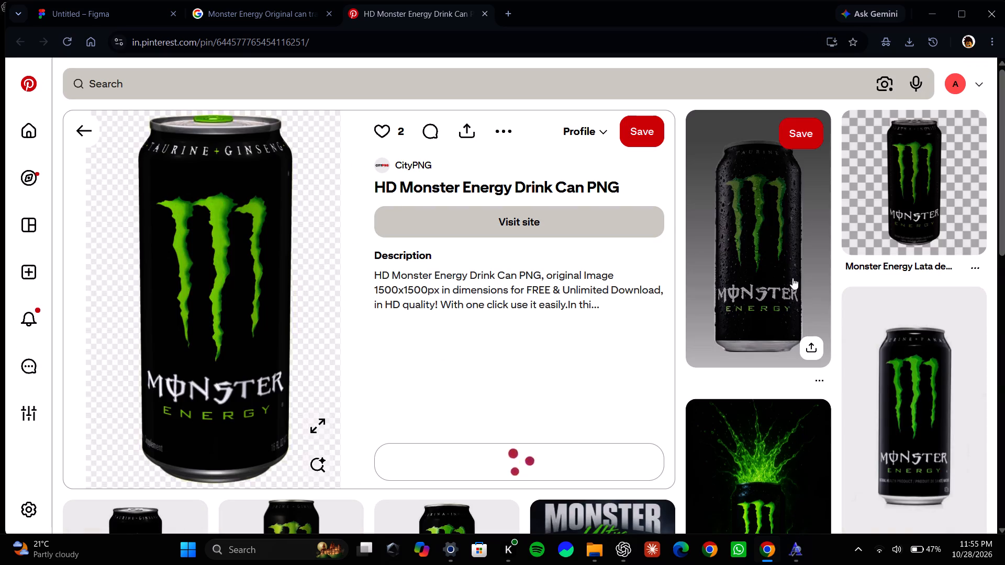
{"action": "scroll", "coordinate": [775, 256], "scroll_direction": "down", "scroll_amount": 4}
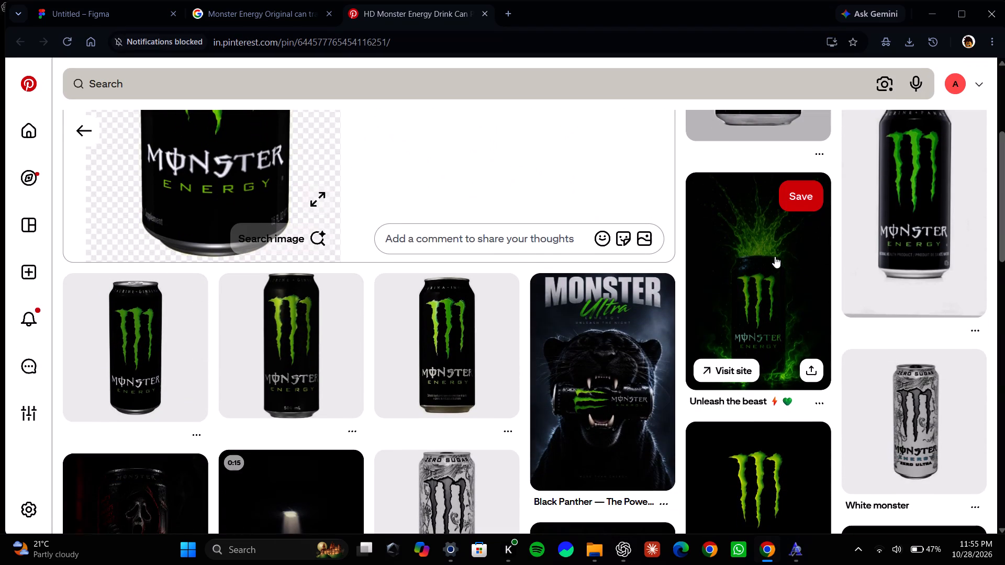
{"action": "scroll", "coordinate": [775, 256], "scroll_direction": "down", "scroll_amount": 1}
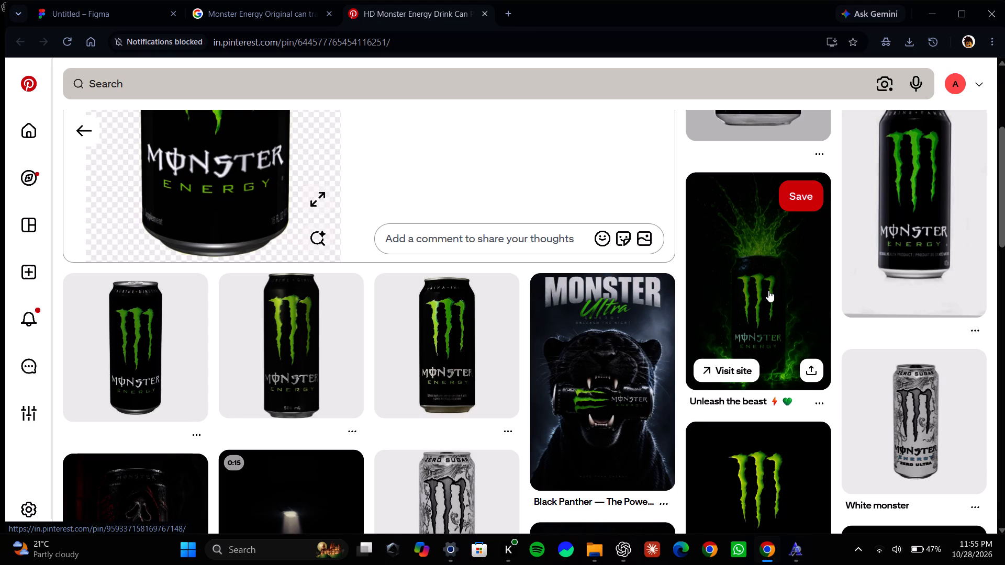
{"action": "scroll", "coordinate": [768, 290], "scroll_direction": "down", "scroll_amount": 2}
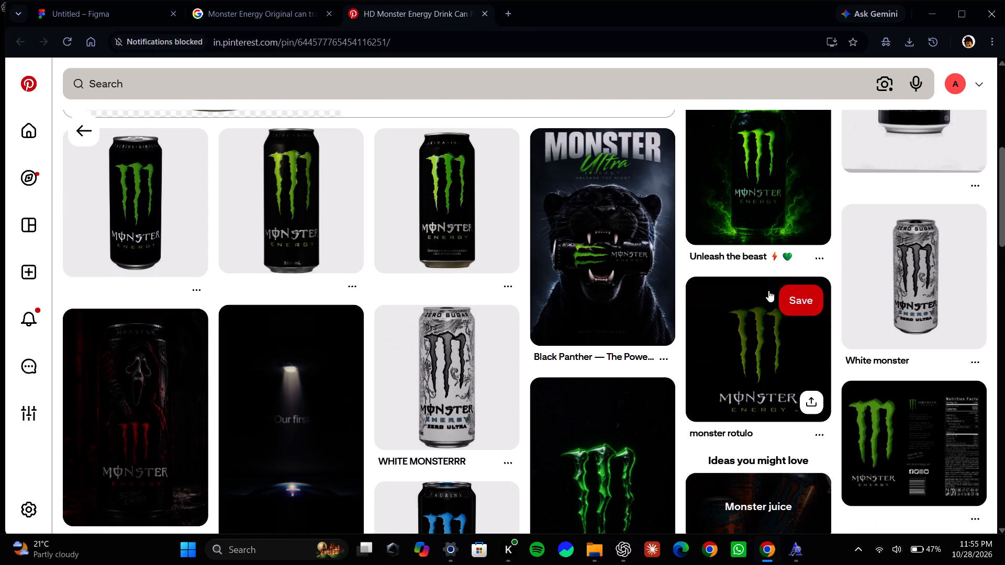
{"action": "scroll", "coordinate": [768, 290], "scroll_direction": "up", "scroll_amount": 1}
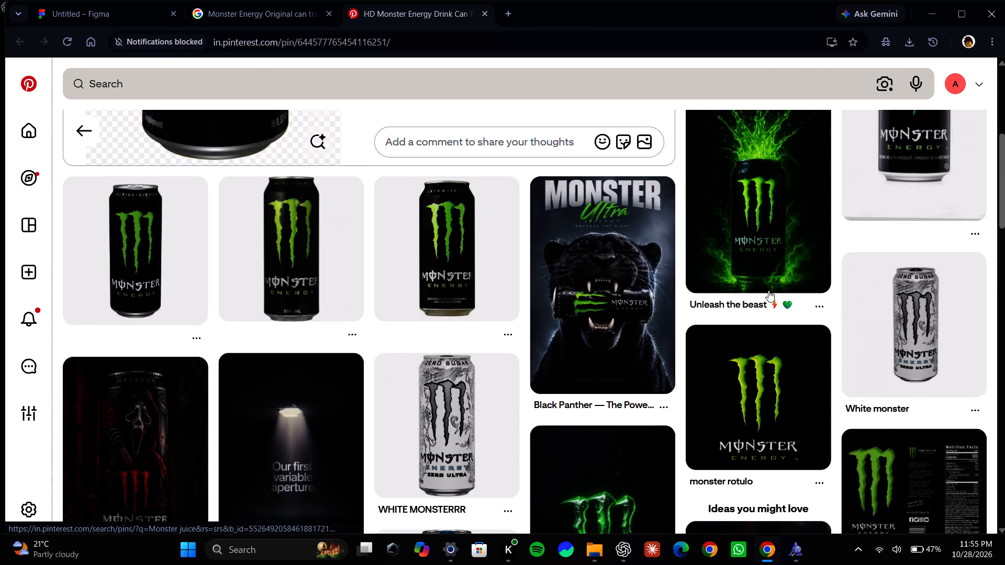
{"action": "scroll", "coordinate": [768, 290], "scroll_direction": "up", "scroll_amount": 1}
{"action": "left_click", "coordinate": [758, 250]}
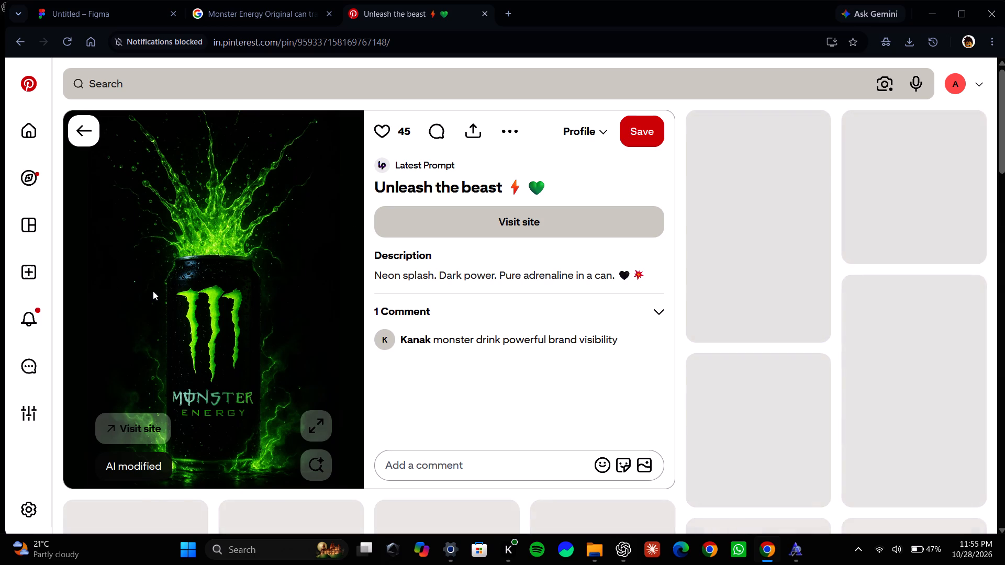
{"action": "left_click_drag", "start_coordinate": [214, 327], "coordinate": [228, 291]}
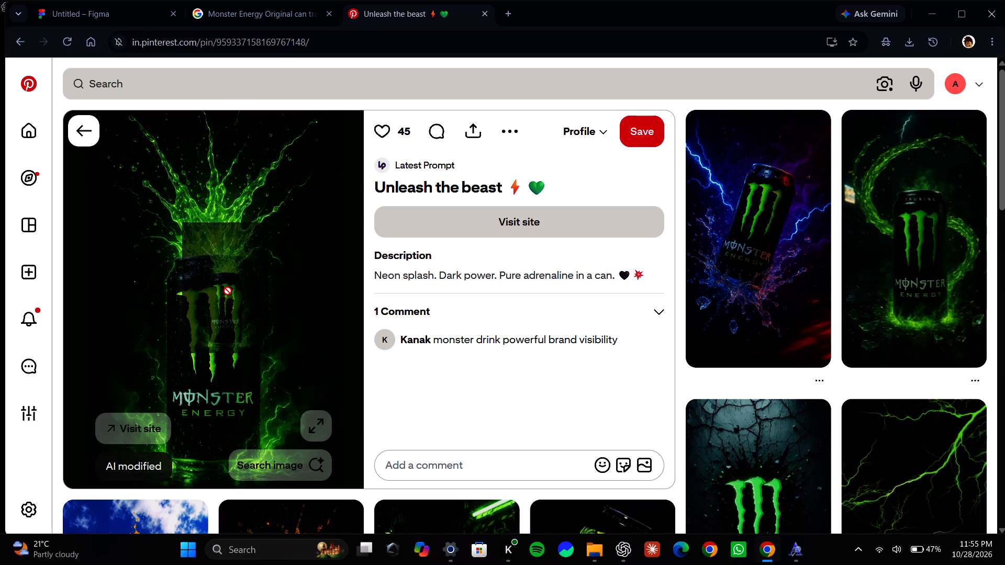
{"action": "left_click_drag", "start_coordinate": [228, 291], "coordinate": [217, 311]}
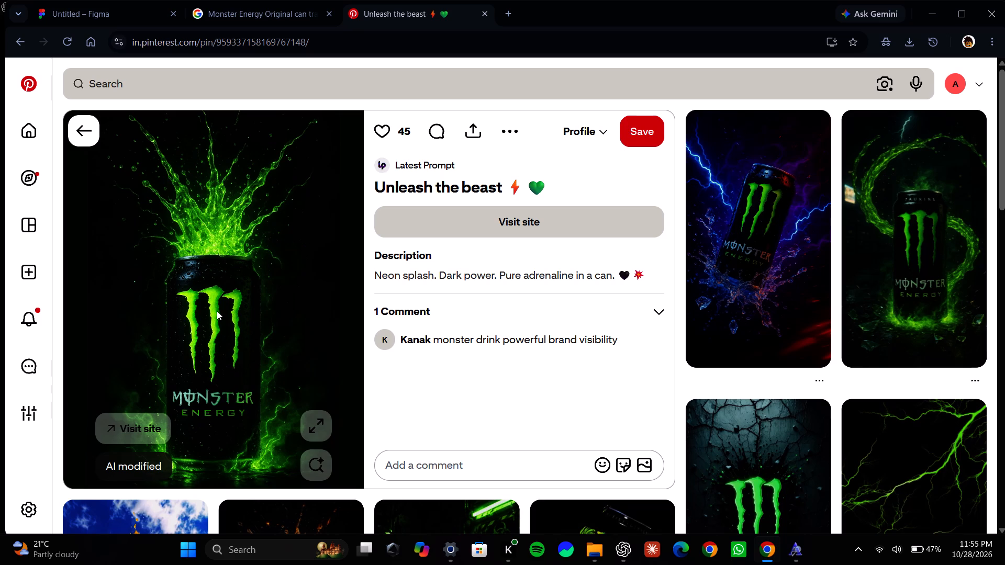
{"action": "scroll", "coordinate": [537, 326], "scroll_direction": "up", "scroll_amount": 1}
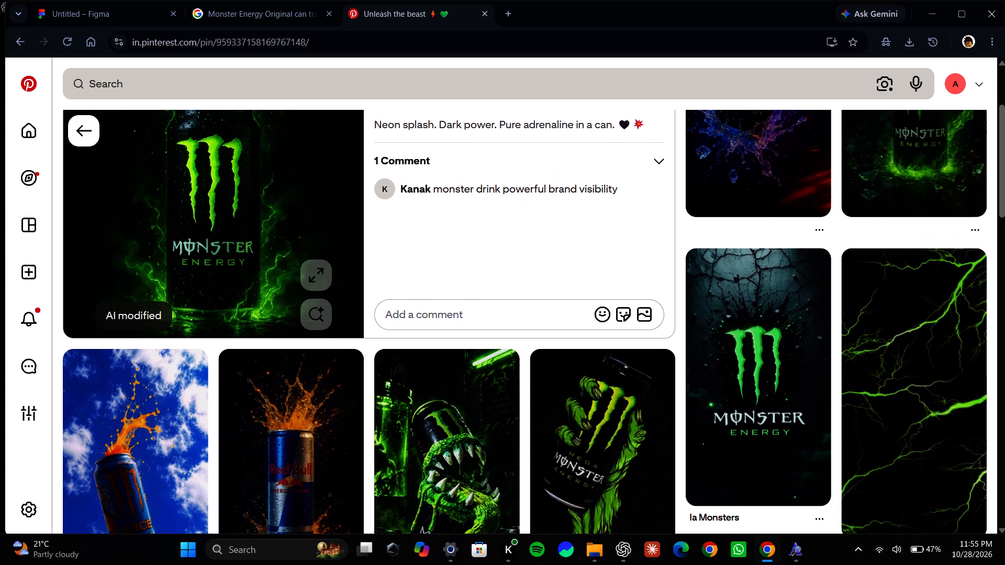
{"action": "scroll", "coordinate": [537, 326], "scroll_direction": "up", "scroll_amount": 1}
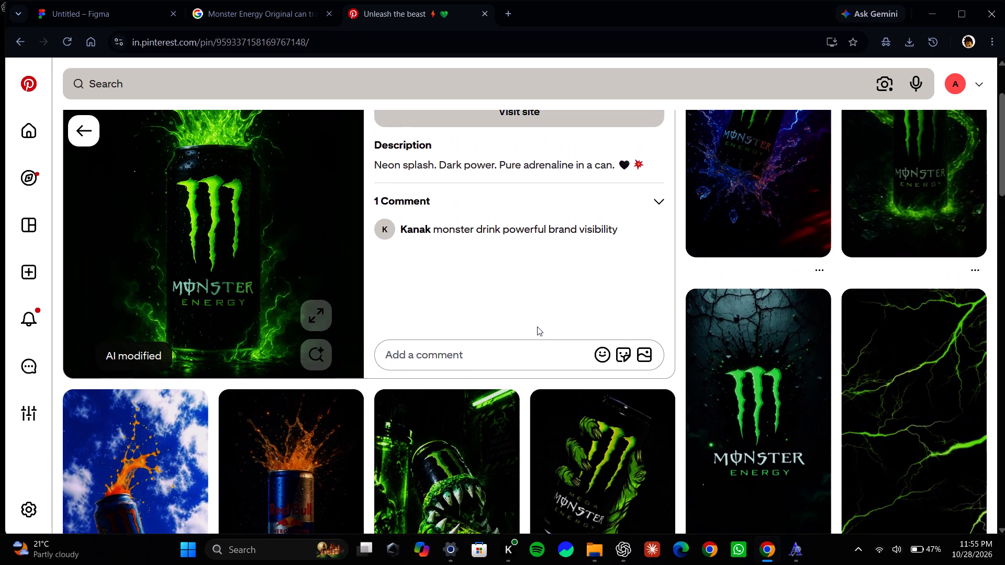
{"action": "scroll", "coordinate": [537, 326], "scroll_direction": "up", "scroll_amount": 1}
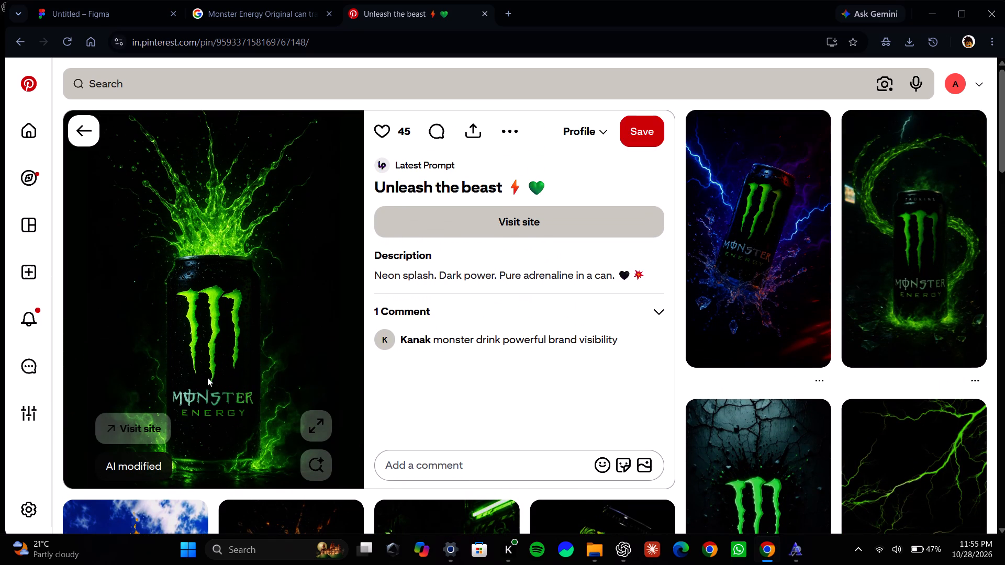
Save the "Unleash the beast" pin to the Pinterest profile.
{"action": "left_click", "coordinate": [514, 129]}
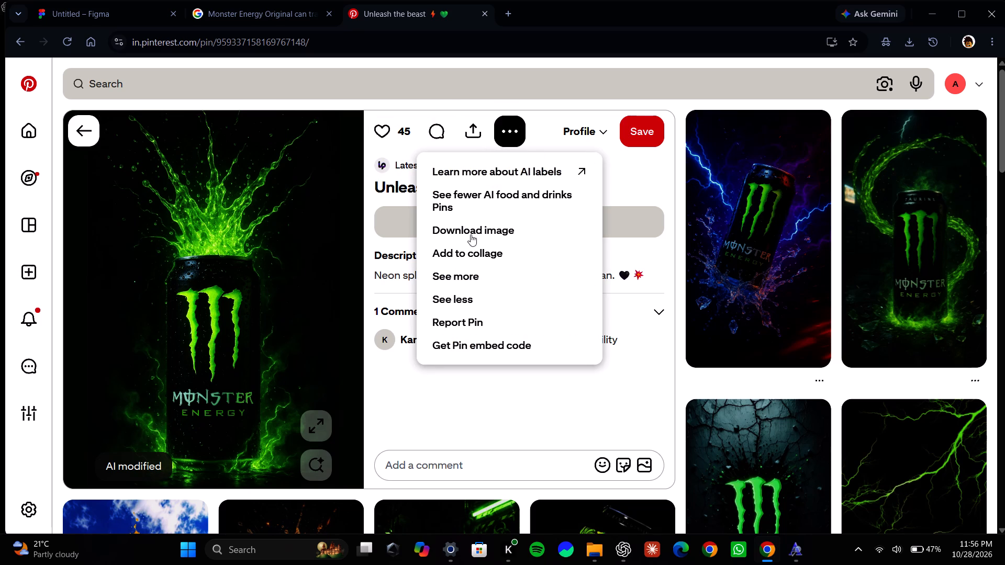
{"action": "left_click", "coordinate": [543, 379]}
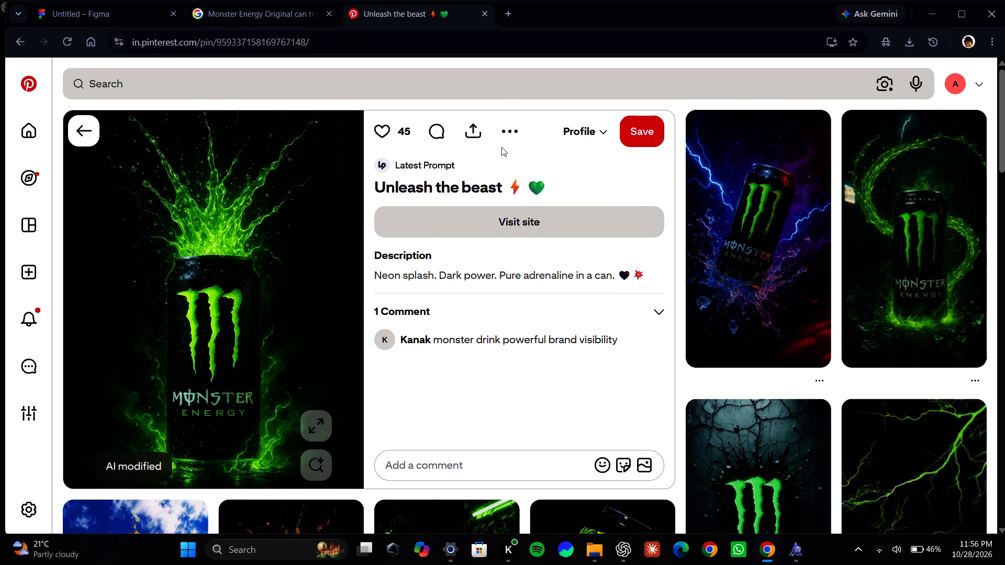
{"action": "left_click", "coordinate": [502, 127]}
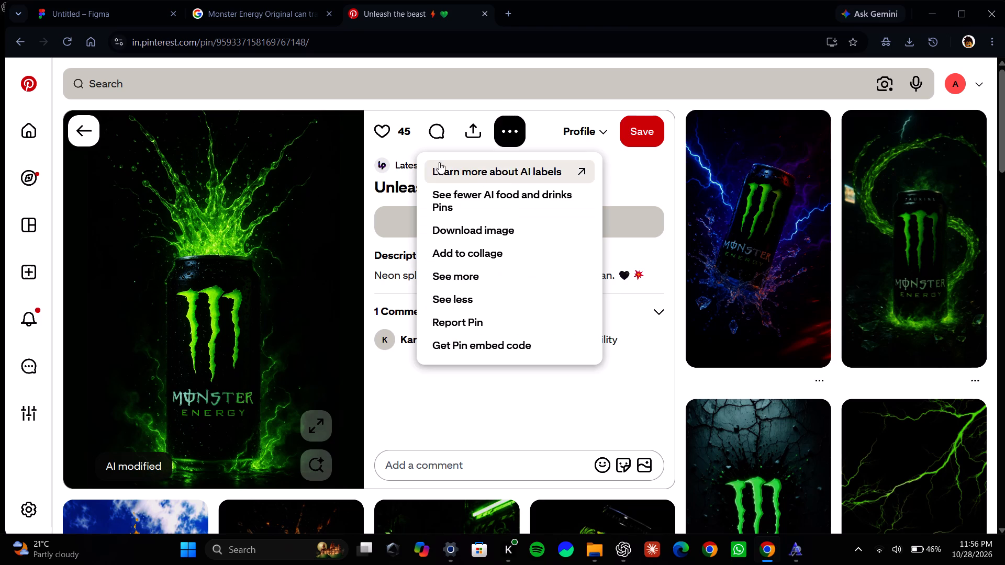
{"action": "left_click", "coordinate": [638, 120]}
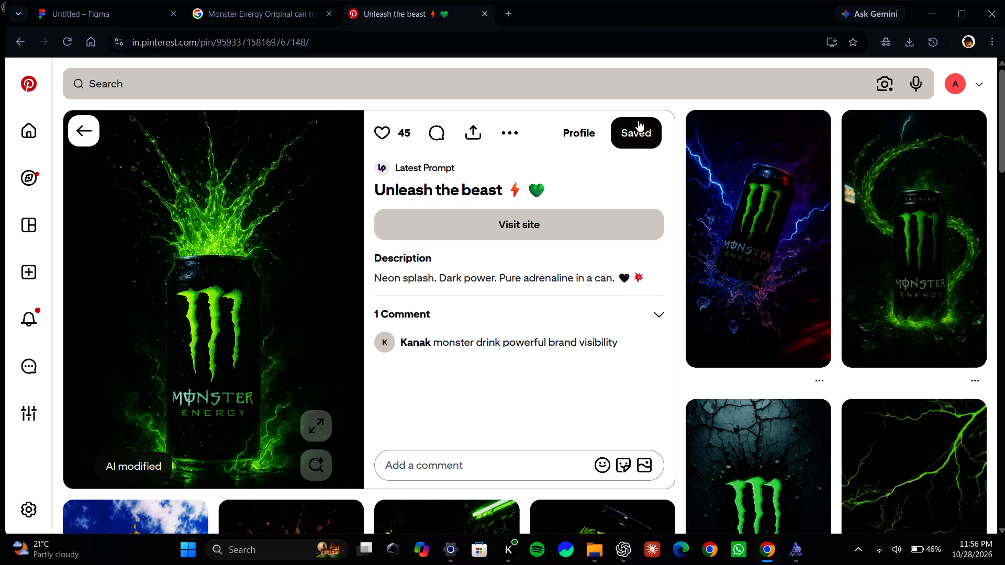
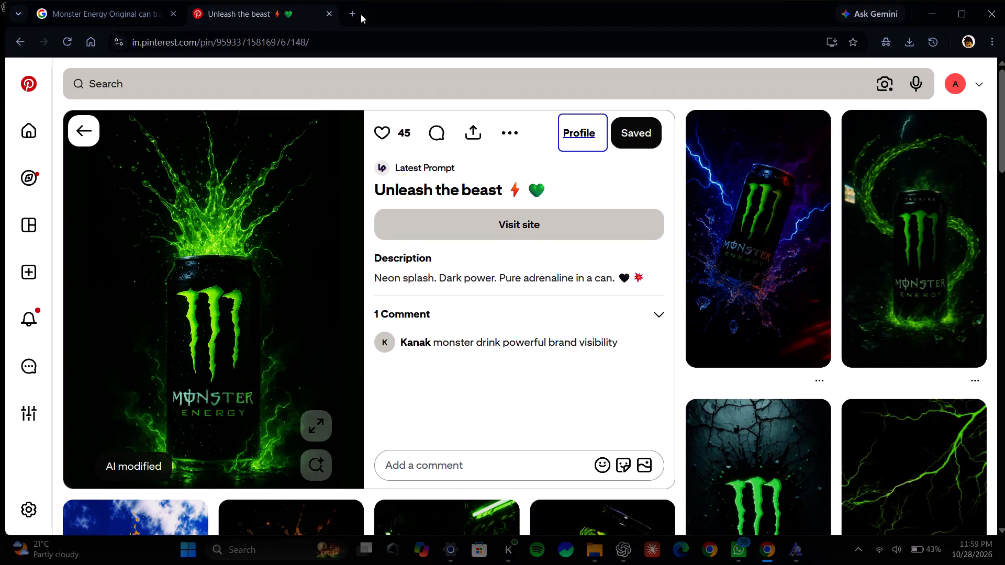
Search for Figma in a new browser tab and open Page 4 of the most recently edited Untitled design file.
{"action": "left_click", "coordinate": [361, 14]}
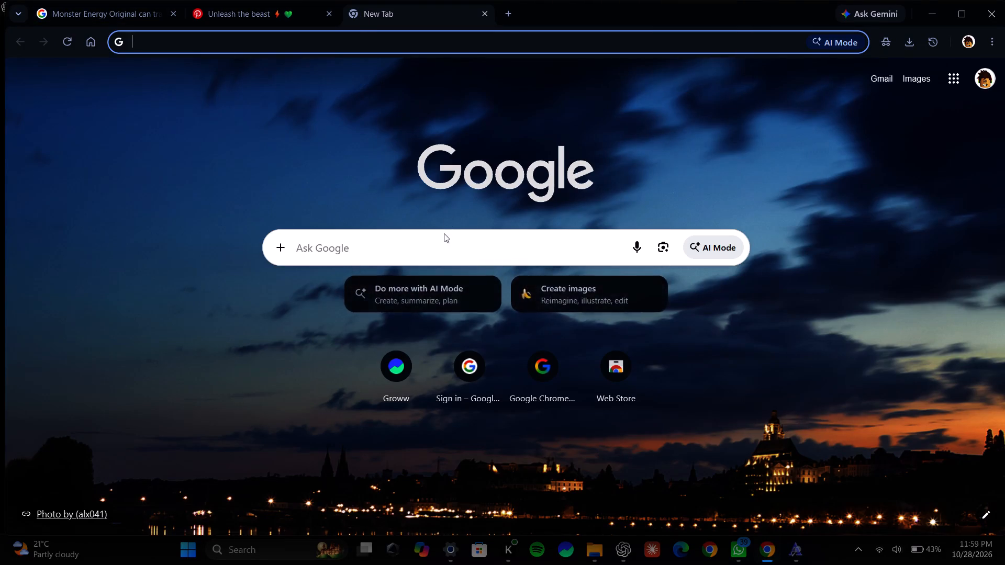
{"action": "left_click", "coordinate": [444, 233]}
{"action": "left_click", "coordinate": [348, 301]}
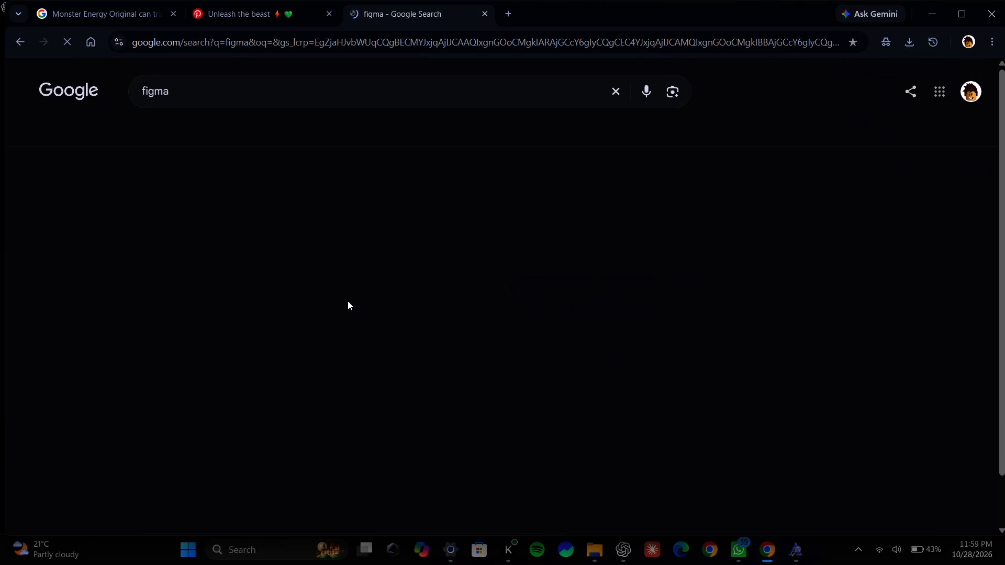
{"action": "left_click", "coordinate": [264, 206]}
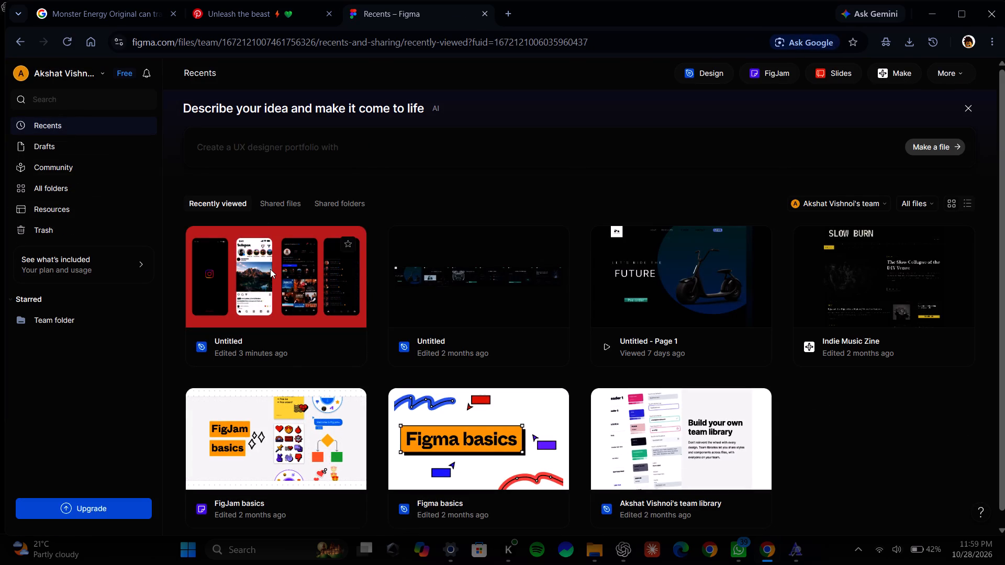
{"action": "double_click", "coordinate": [270, 269]}
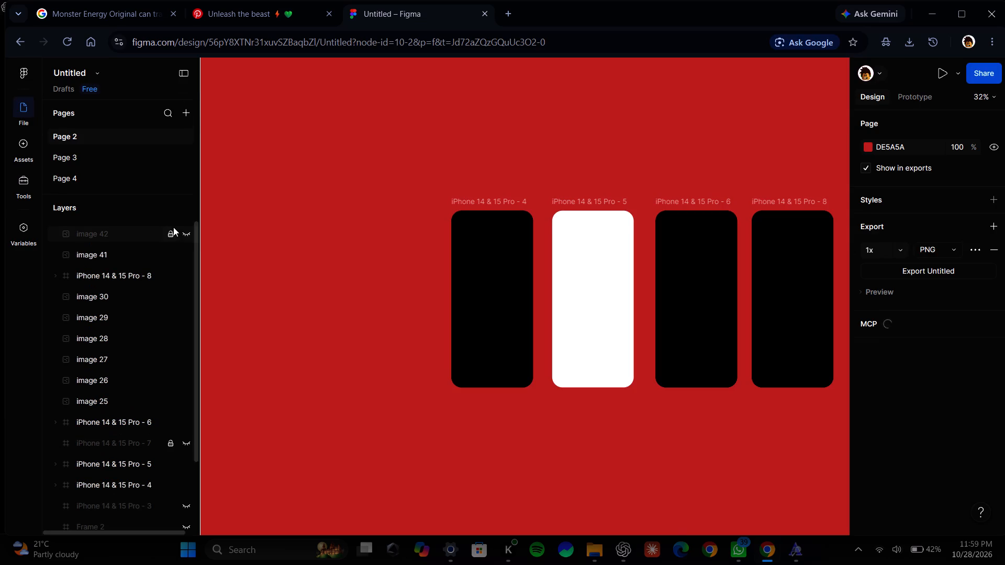
{"action": "left_click", "coordinate": [64, 180]}
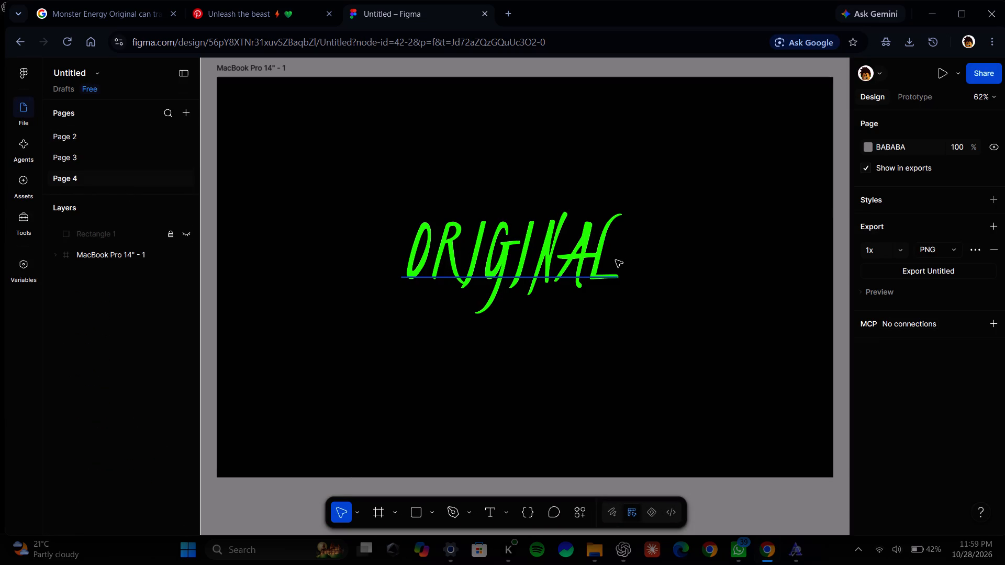
Paste the copied Monster can image with the green splash onto Page 4.
{"action": "left_click", "coordinate": [682, 272]}
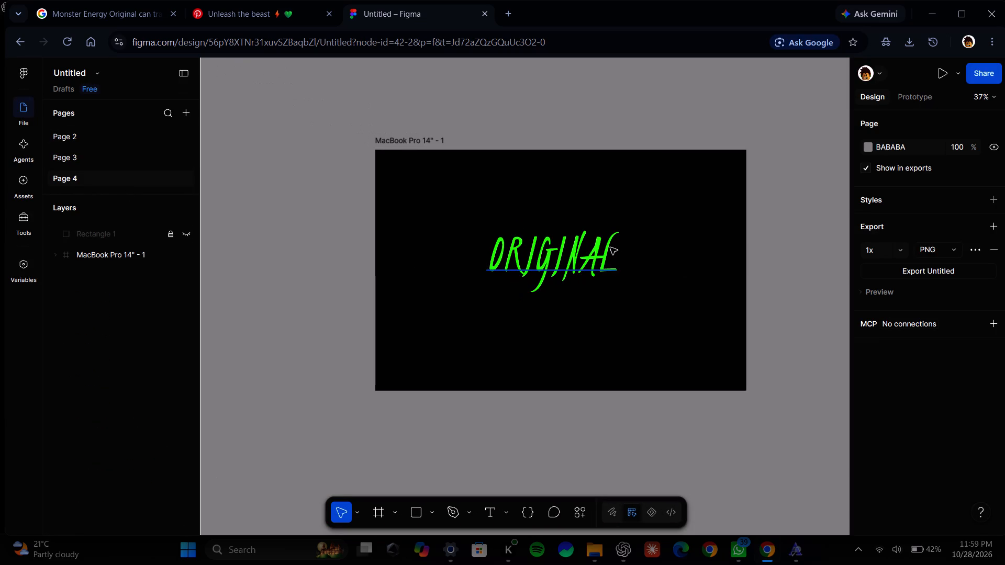
{"action": "left_click", "coordinate": [563, 318]}
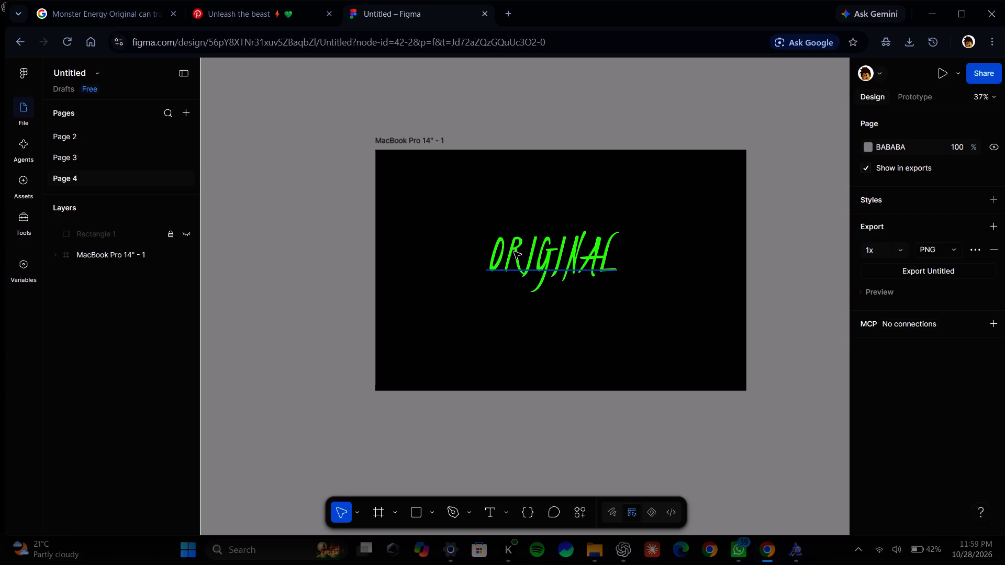
{"action": "left_click", "coordinate": [514, 252]}
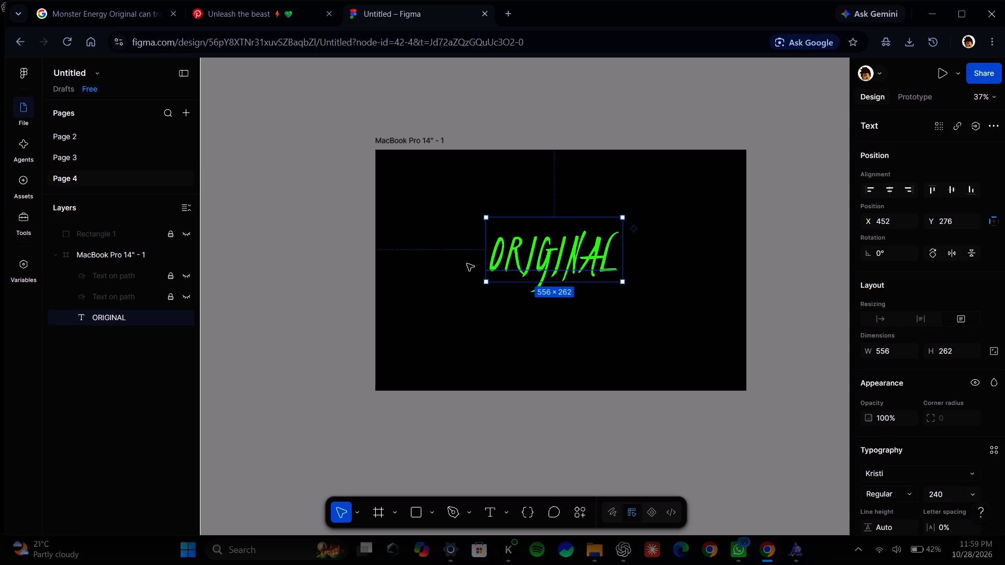
{"action": "left_click", "coordinate": [601, 309]}
{"action": "key", "text": "ctrl+v"}
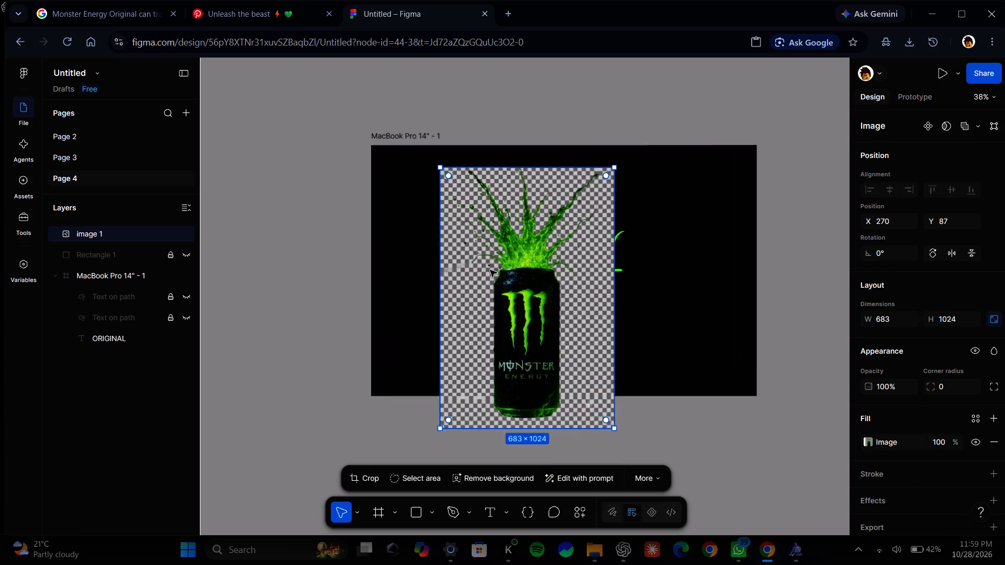
Try the can image at several spots over the MacBook Pro 14" frame, then place it across the frame's left edge at about X -521, Y -97.
{"action": "left_click_drag", "start_coordinate": [531, 346], "coordinate": [565, 312]}
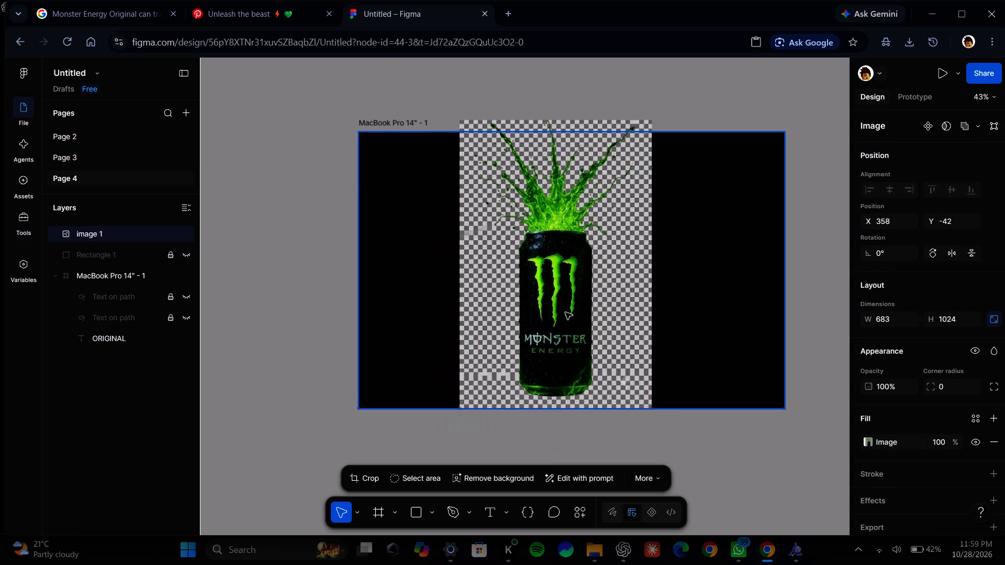
{"action": "left_click_drag", "start_coordinate": [565, 312], "coordinate": [408, 454]}
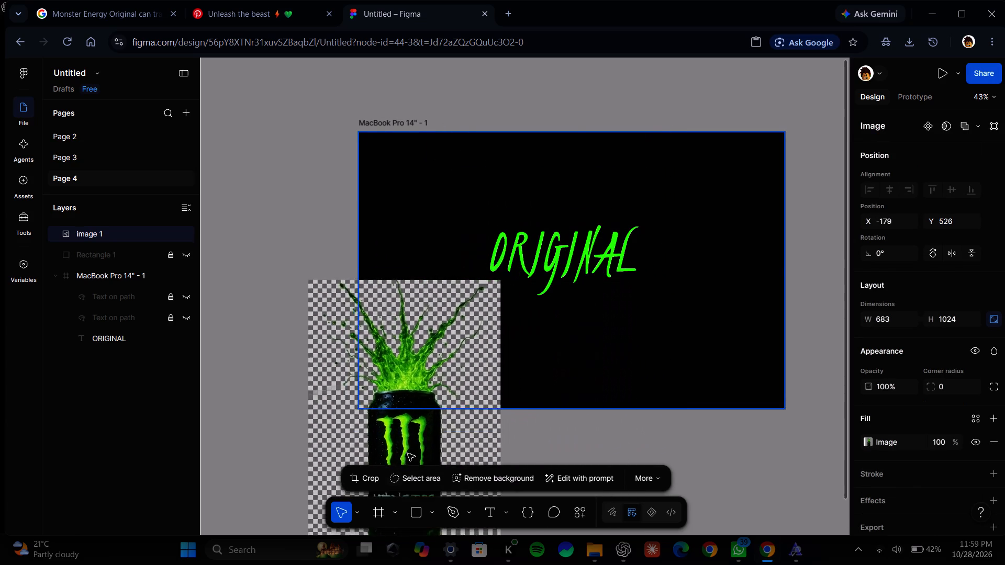
{"action": "left_click_drag", "start_coordinate": [408, 454], "coordinate": [517, 322]}
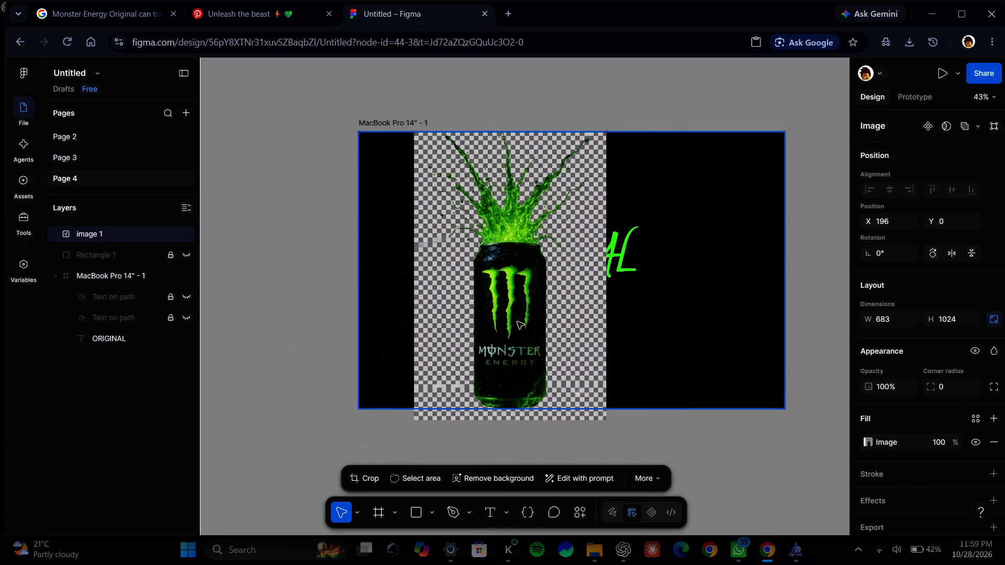
{"action": "left_click_drag", "start_coordinate": [517, 322], "coordinate": [549, 443]}
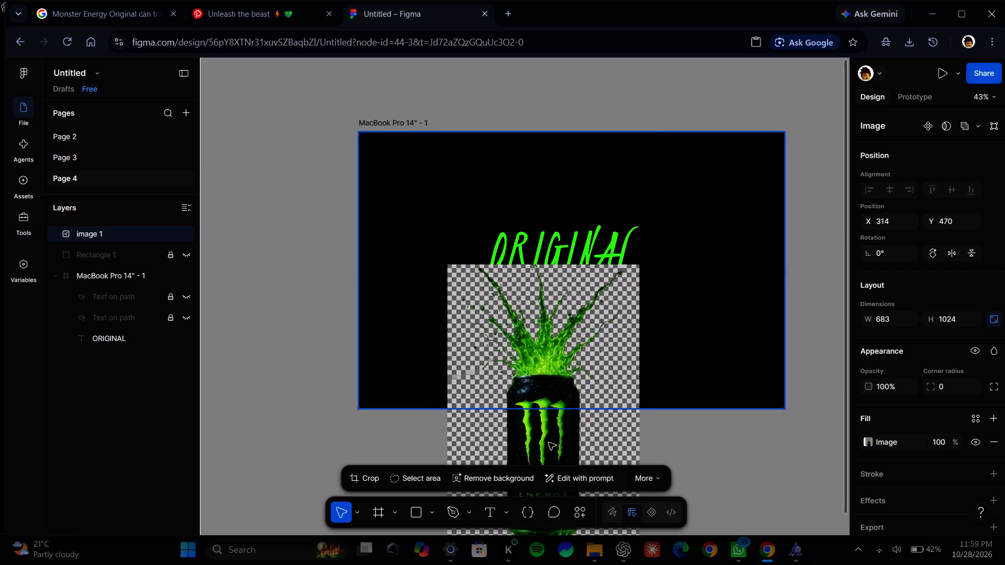
{"action": "left_click_drag", "start_coordinate": [549, 443], "coordinate": [565, 310]}
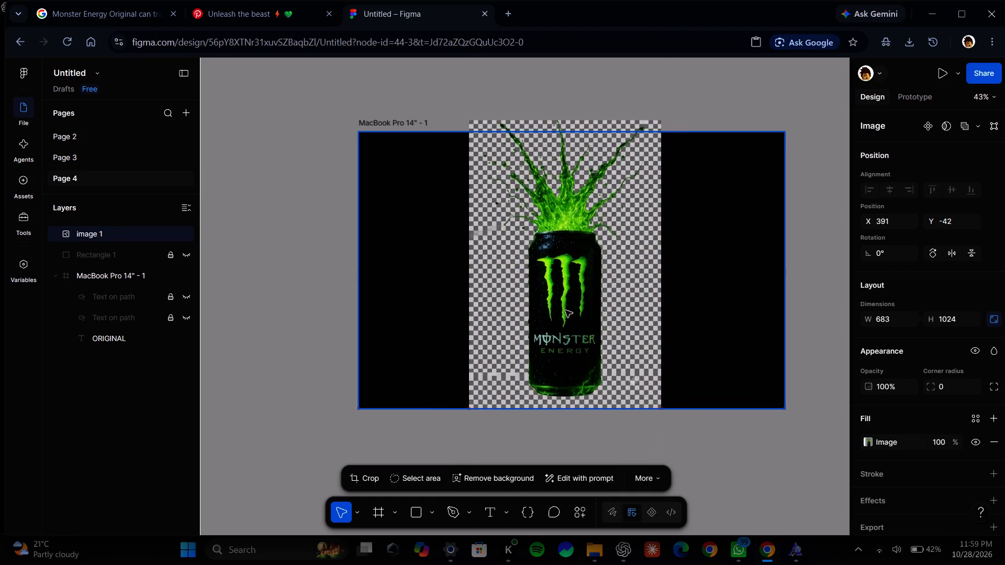
{"action": "left_click_drag", "start_coordinate": [565, 310], "coordinate": [565, 310]}
{"action": "left_click_drag", "start_coordinate": [565, 310], "coordinate": [376, 310]}
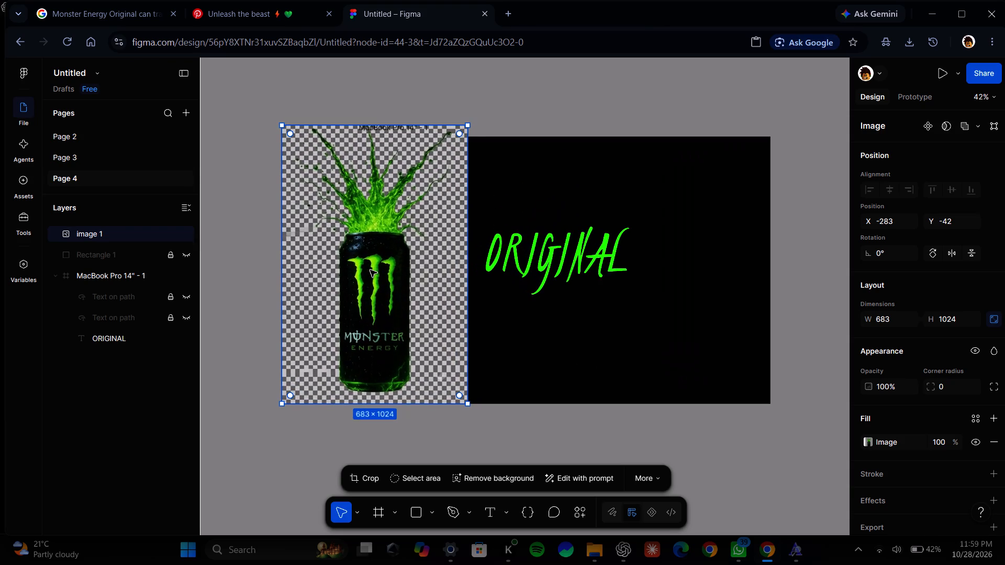
{"action": "left_click_drag", "start_coordinate": [361, 265], "coordinate": [296, 251]}
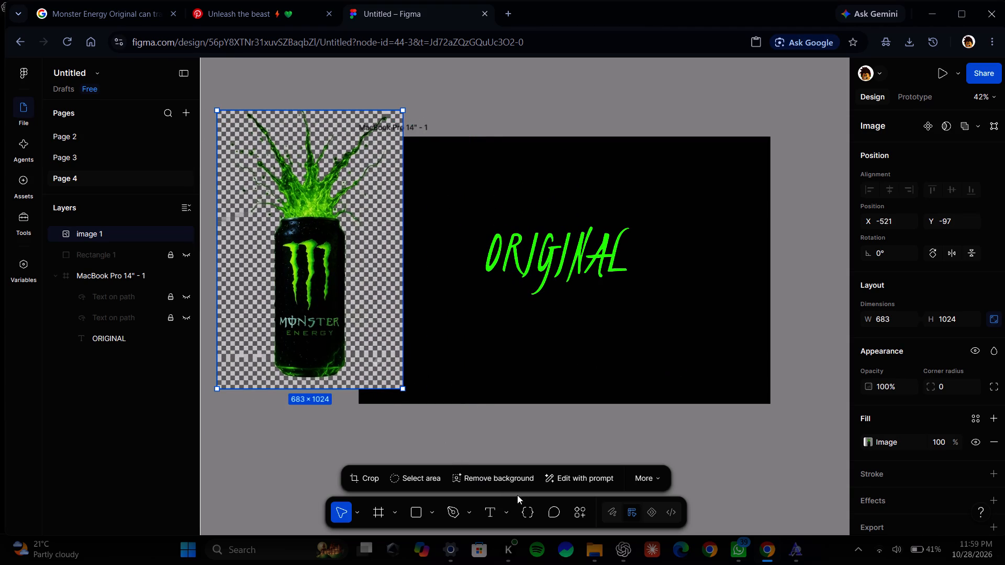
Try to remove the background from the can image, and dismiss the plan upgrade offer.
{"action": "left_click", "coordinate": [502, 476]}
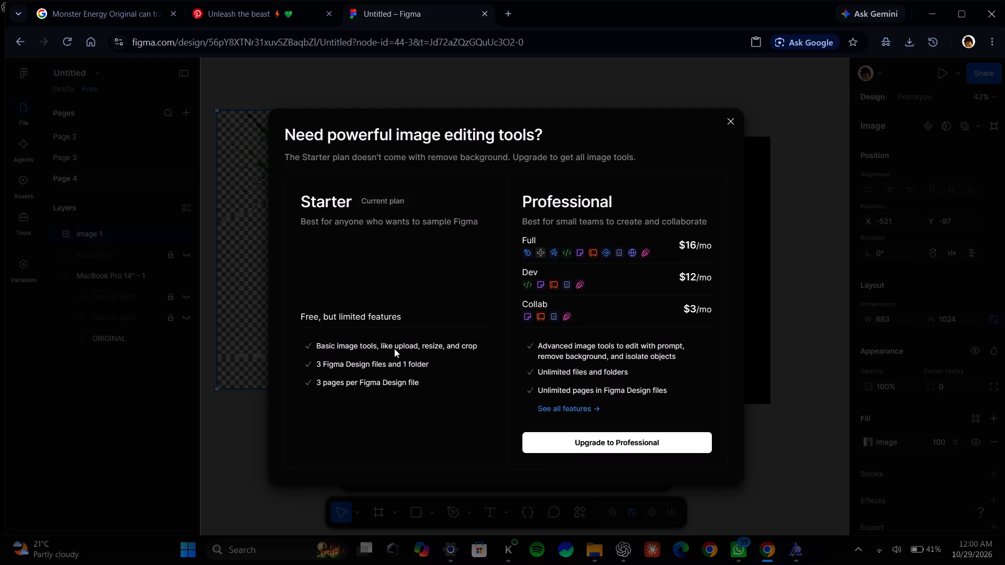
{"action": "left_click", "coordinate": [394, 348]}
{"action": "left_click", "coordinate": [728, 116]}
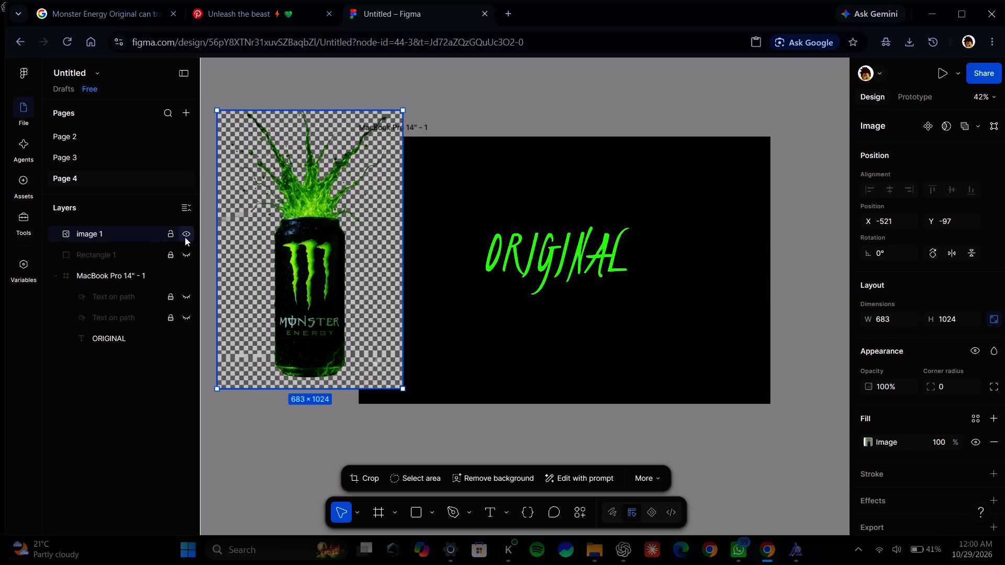
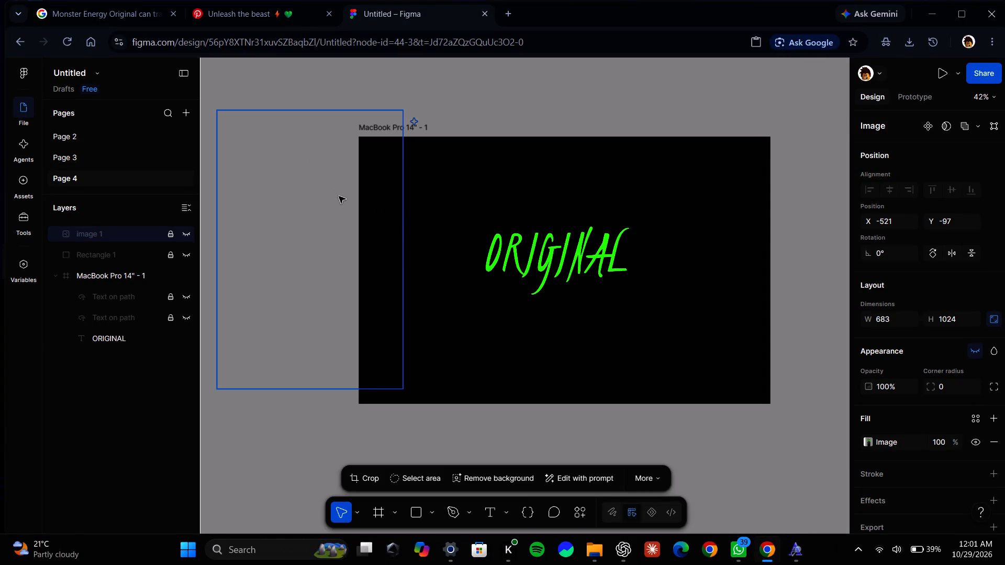
{"action": "left_click", "coordinate": [511, 264]}
{"action": "left_click", "coordinate": [413, 312]}
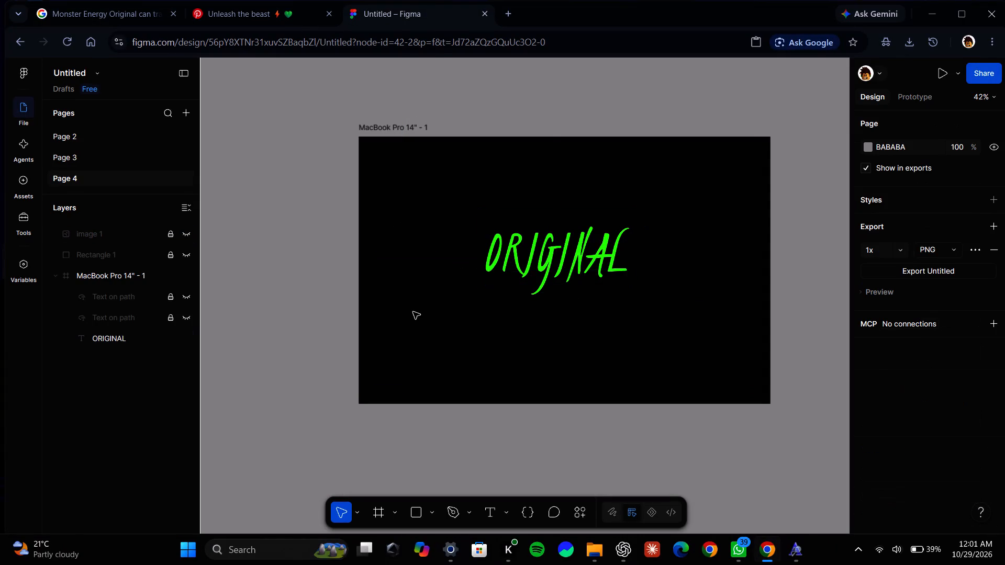
{"action": "key", "text": "ctrl+v"}
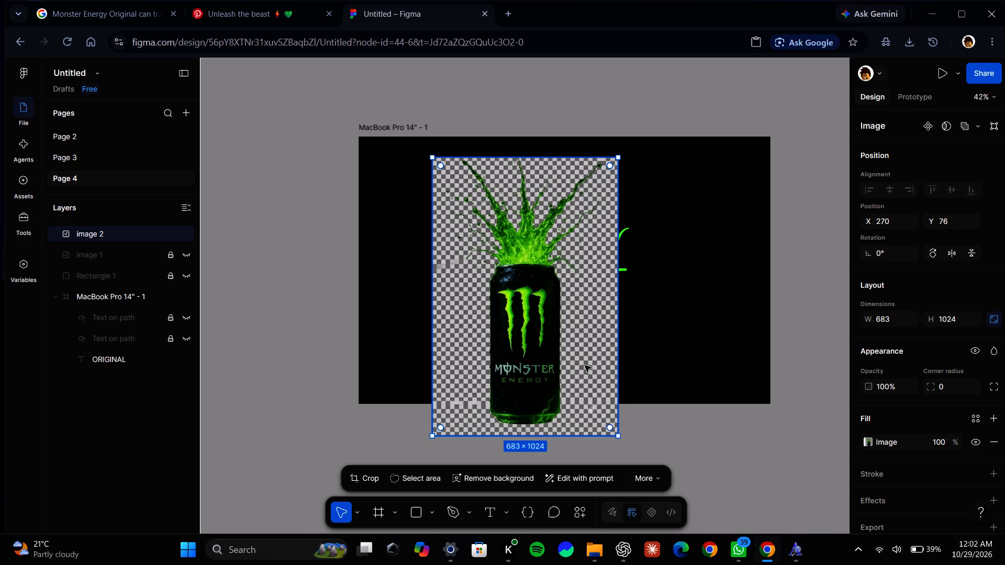
Edit the pasted can image with the AI prompt "remove the background", using the Nano Banana 2 Lite model.
{"action": "left_click", "coordinate": [601, 479]}
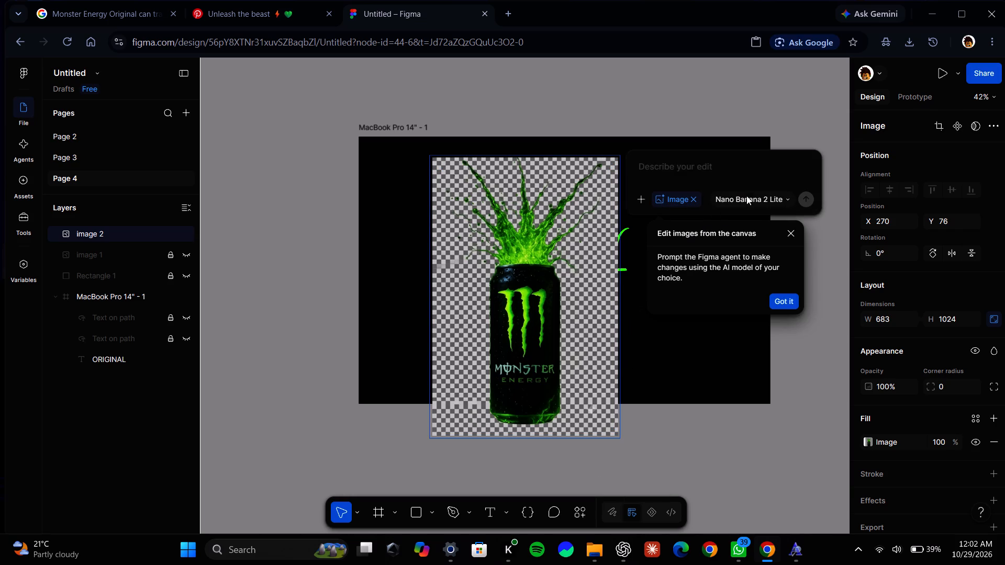
{"action": "type", "text": "remove"}
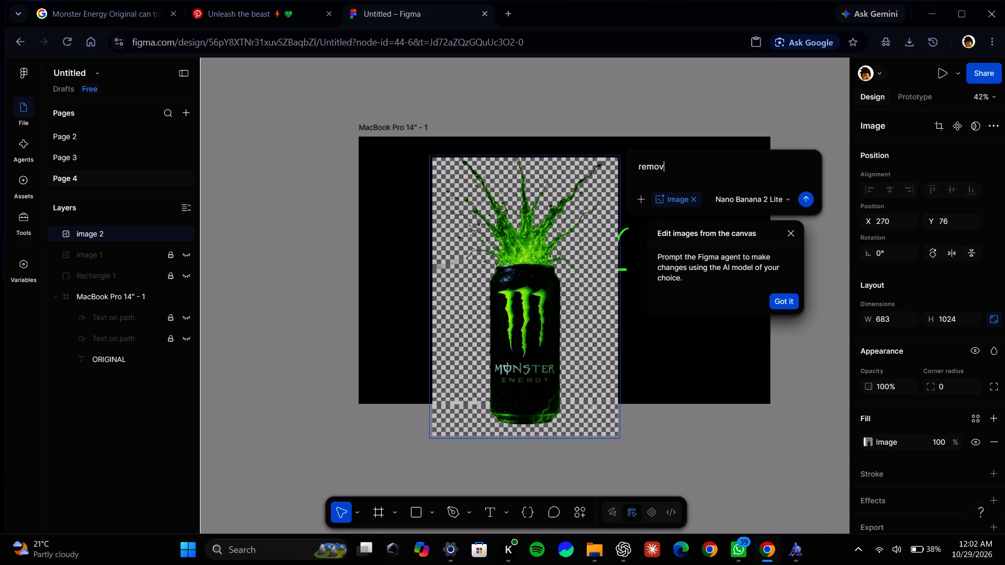
{"action": "key", "text": "space"}
{"action": "type", "text": "the"}
{"action": "key", "text": "space"}
{"action": "type", "text": "backgrou"}
{"action": "type", "text": "nd"}
{"action": "key", "text": "Return"}
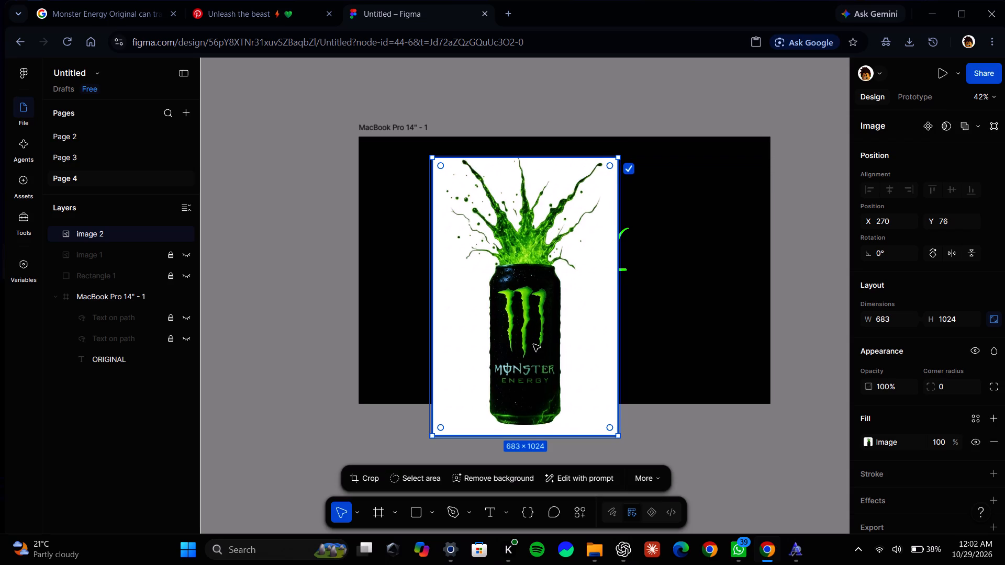
Move the edited can image over the middle of the MacBook Pro 14" frame, at about X 400, Y -42.
{"action": "left_click_drag", "start_coordinate": [533, 337], "coordinate": [566, 300]}
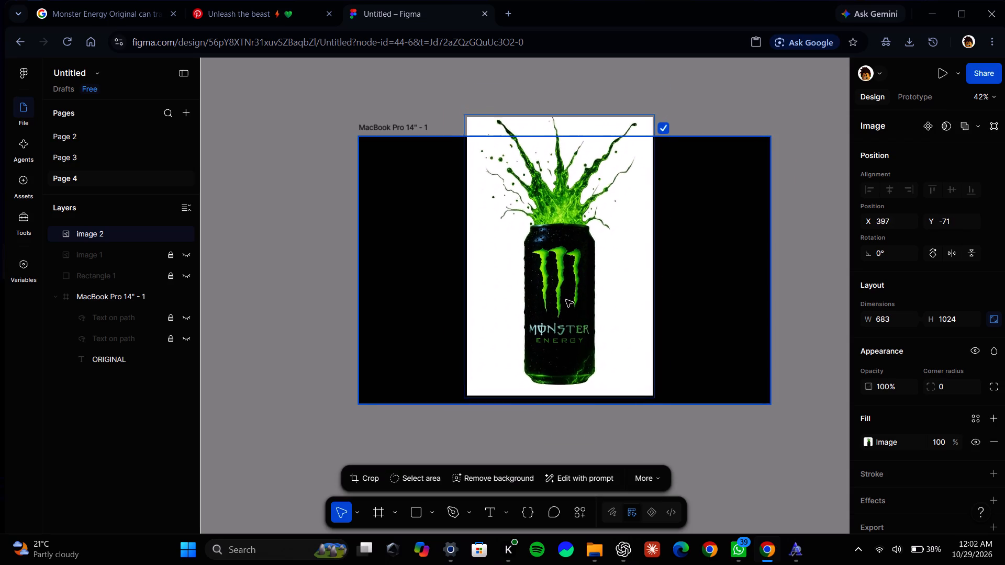
{"action": "left_click_drag", "start_coordinate": [566, 300], "coordinate": [568, 303]}
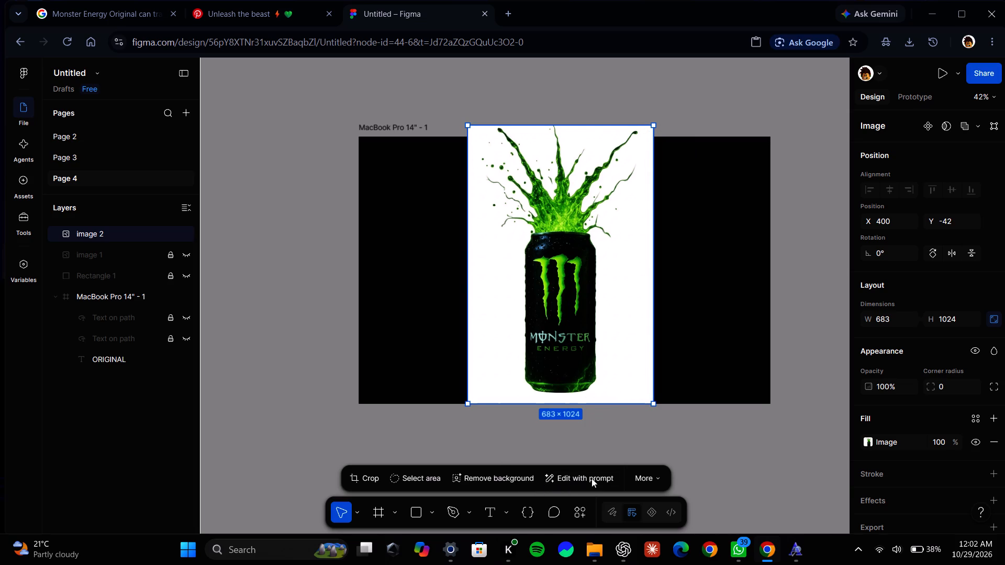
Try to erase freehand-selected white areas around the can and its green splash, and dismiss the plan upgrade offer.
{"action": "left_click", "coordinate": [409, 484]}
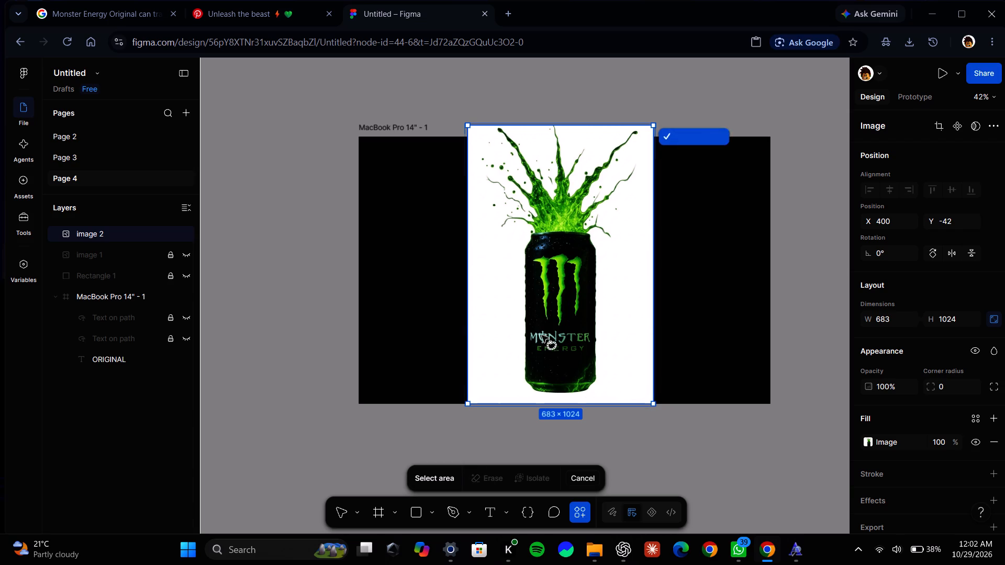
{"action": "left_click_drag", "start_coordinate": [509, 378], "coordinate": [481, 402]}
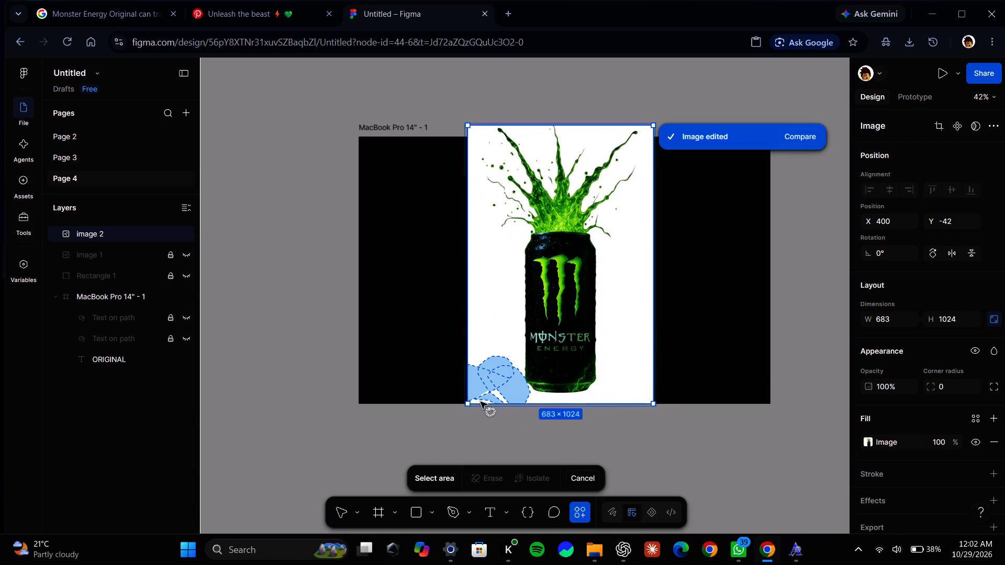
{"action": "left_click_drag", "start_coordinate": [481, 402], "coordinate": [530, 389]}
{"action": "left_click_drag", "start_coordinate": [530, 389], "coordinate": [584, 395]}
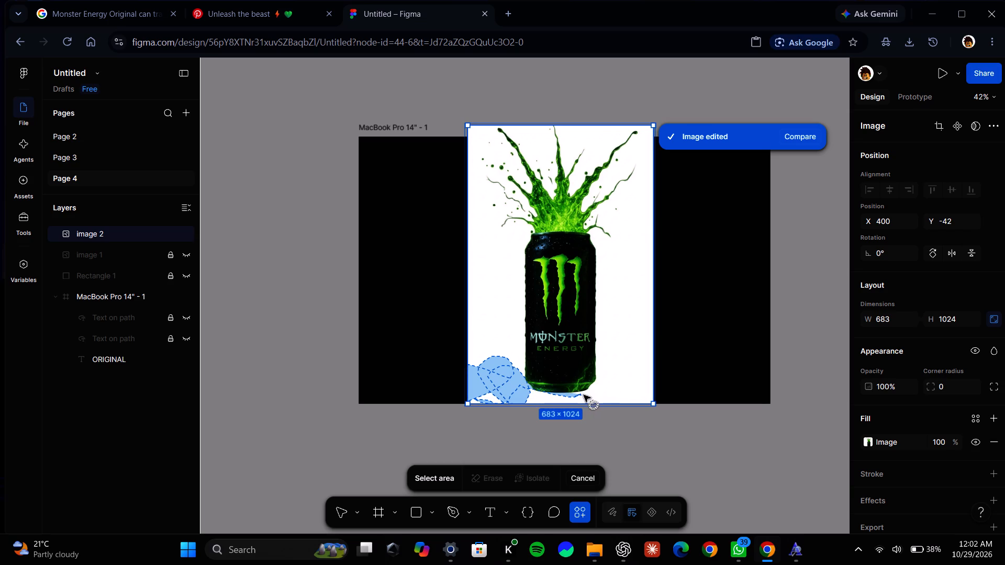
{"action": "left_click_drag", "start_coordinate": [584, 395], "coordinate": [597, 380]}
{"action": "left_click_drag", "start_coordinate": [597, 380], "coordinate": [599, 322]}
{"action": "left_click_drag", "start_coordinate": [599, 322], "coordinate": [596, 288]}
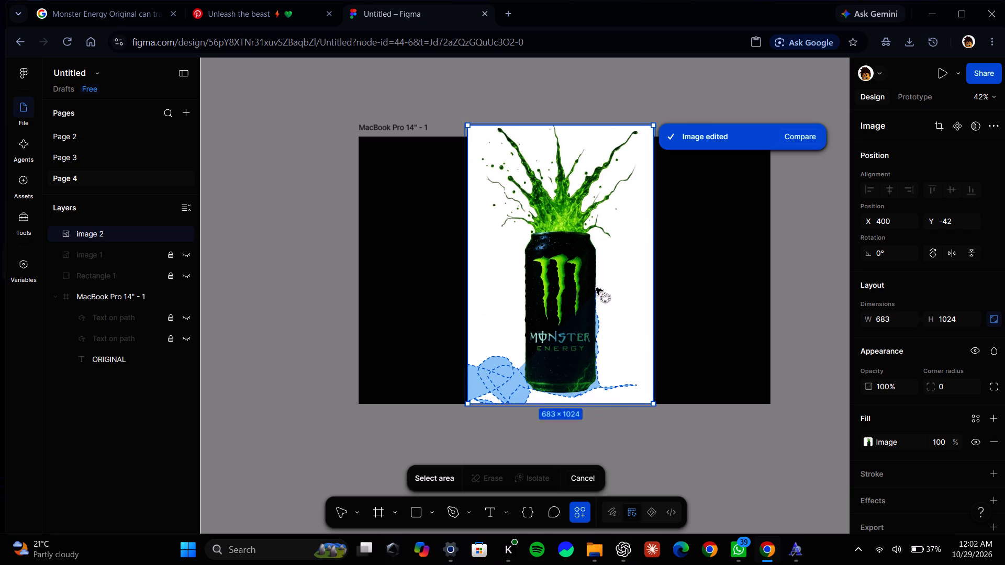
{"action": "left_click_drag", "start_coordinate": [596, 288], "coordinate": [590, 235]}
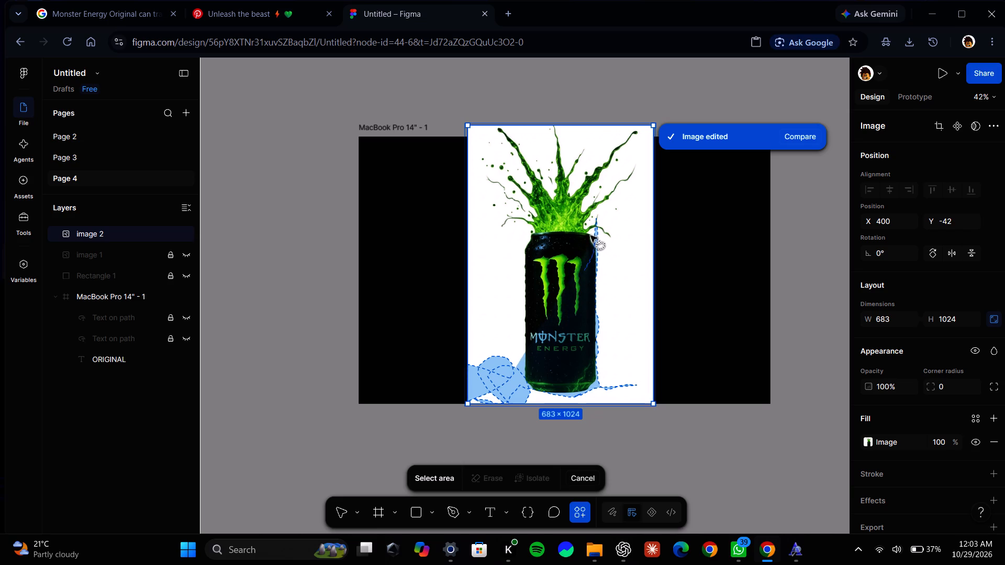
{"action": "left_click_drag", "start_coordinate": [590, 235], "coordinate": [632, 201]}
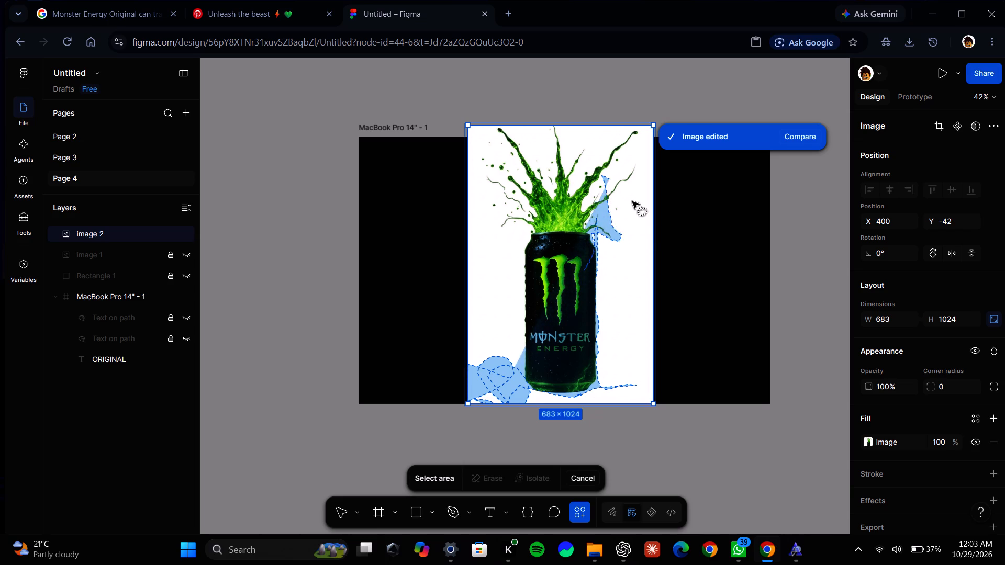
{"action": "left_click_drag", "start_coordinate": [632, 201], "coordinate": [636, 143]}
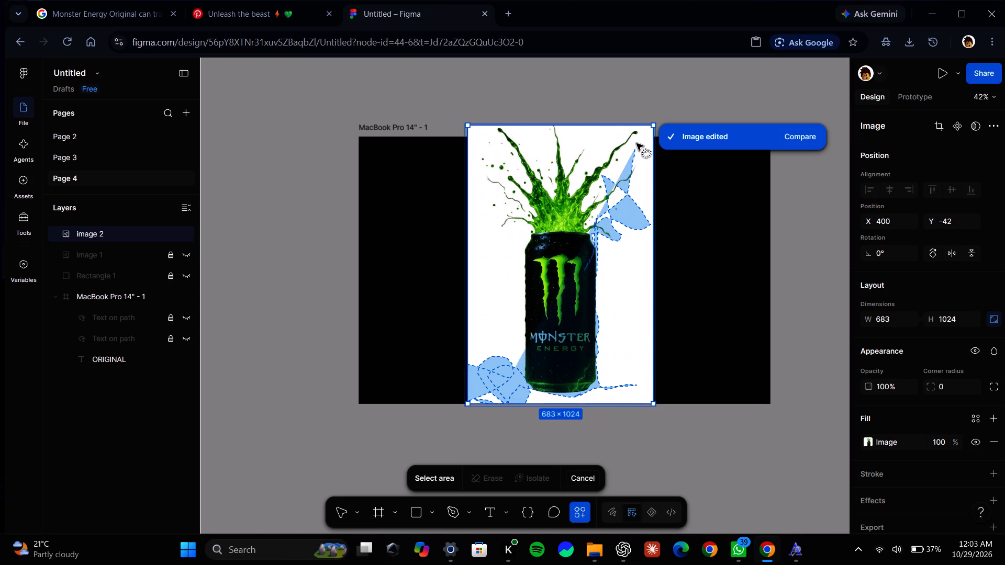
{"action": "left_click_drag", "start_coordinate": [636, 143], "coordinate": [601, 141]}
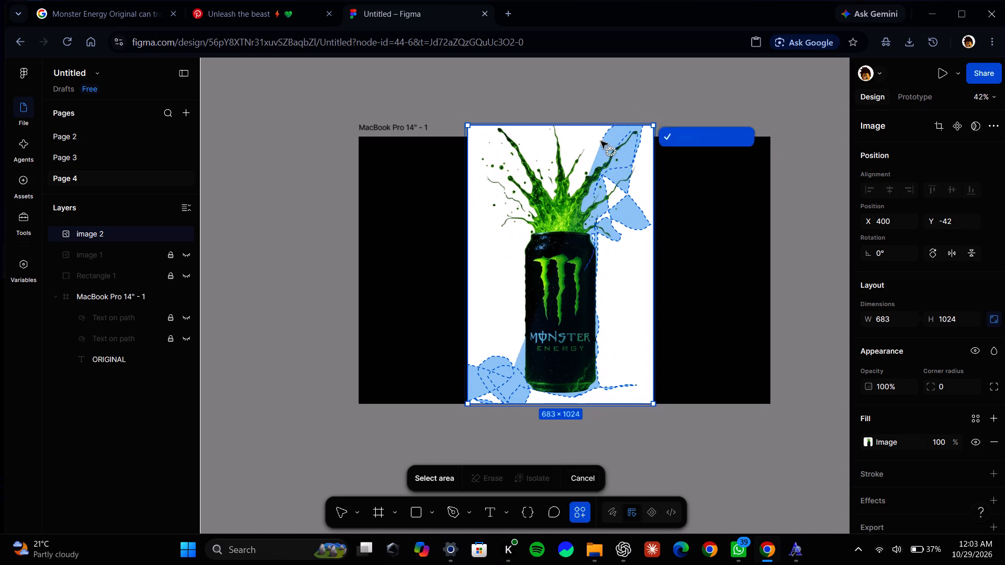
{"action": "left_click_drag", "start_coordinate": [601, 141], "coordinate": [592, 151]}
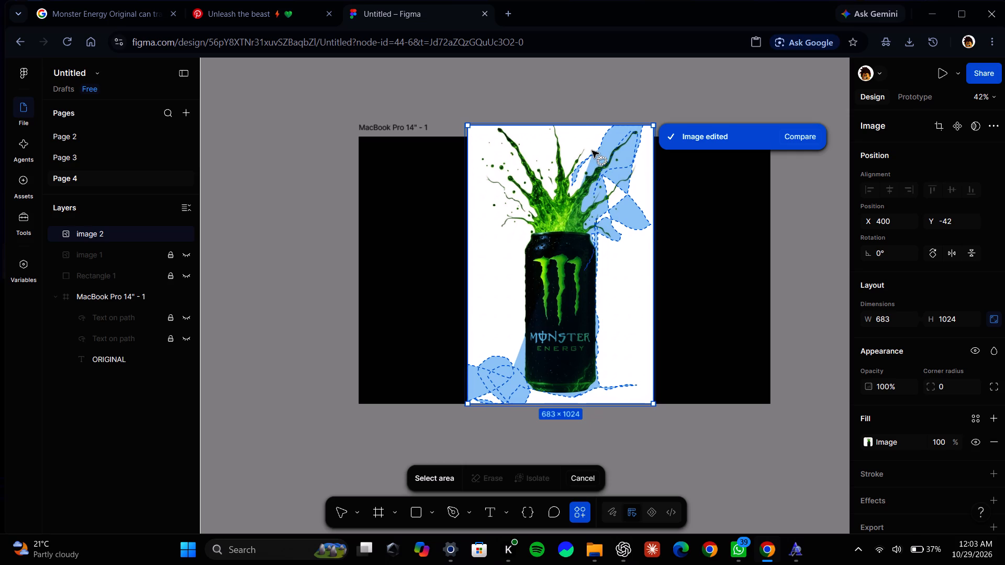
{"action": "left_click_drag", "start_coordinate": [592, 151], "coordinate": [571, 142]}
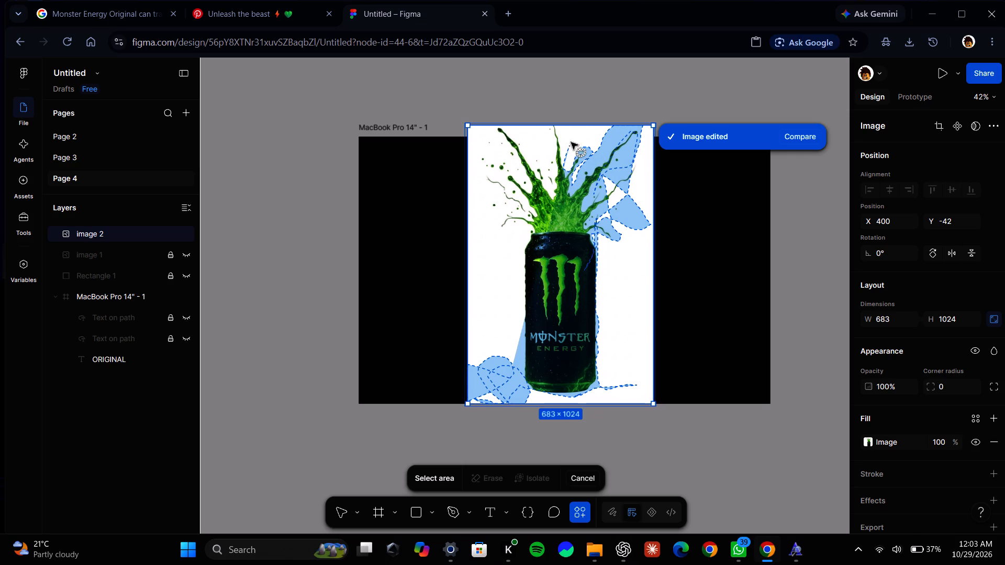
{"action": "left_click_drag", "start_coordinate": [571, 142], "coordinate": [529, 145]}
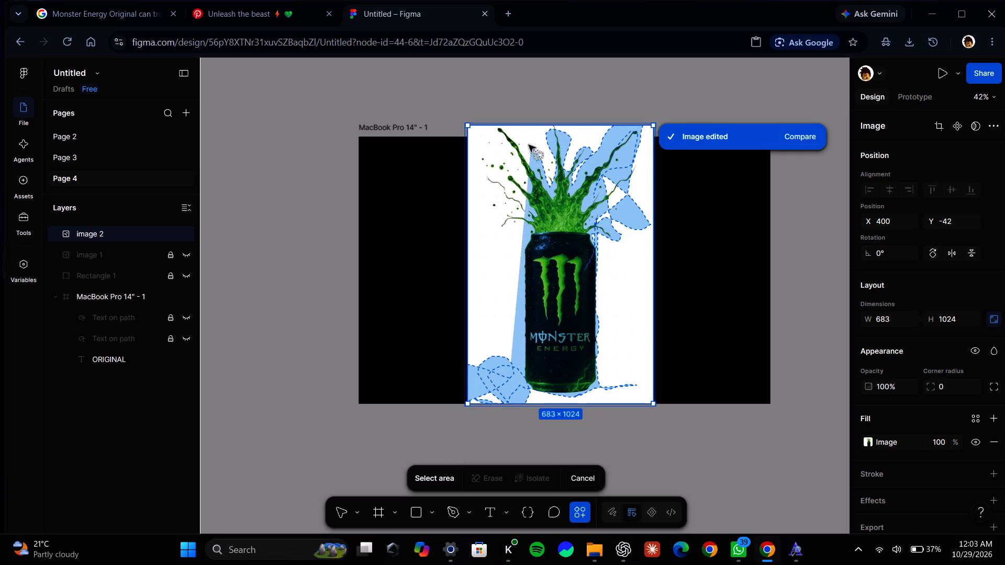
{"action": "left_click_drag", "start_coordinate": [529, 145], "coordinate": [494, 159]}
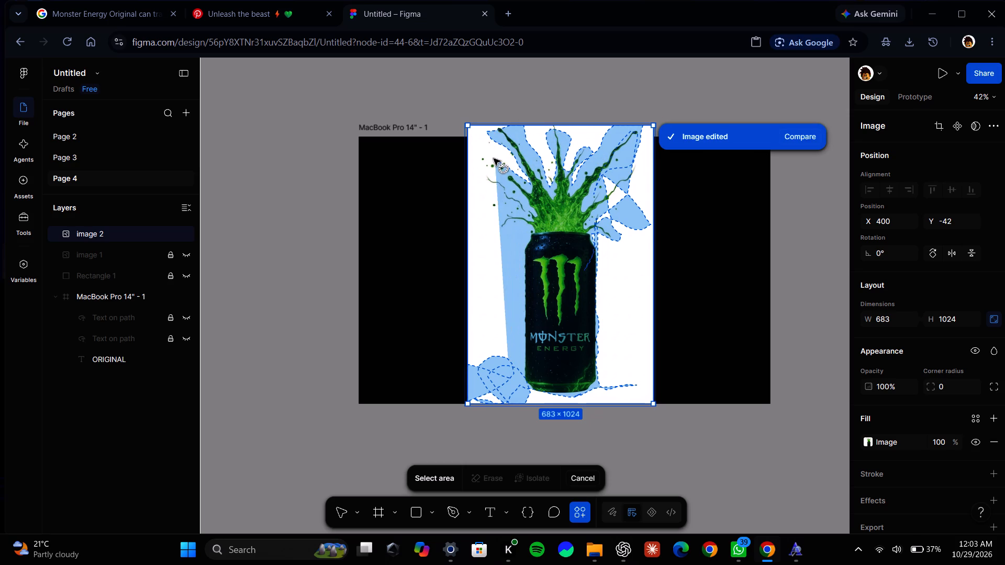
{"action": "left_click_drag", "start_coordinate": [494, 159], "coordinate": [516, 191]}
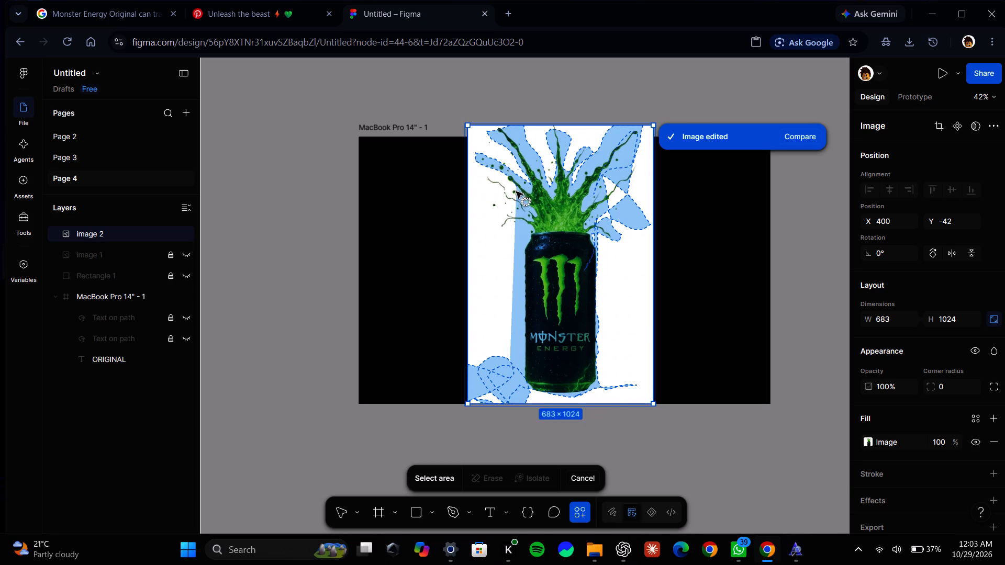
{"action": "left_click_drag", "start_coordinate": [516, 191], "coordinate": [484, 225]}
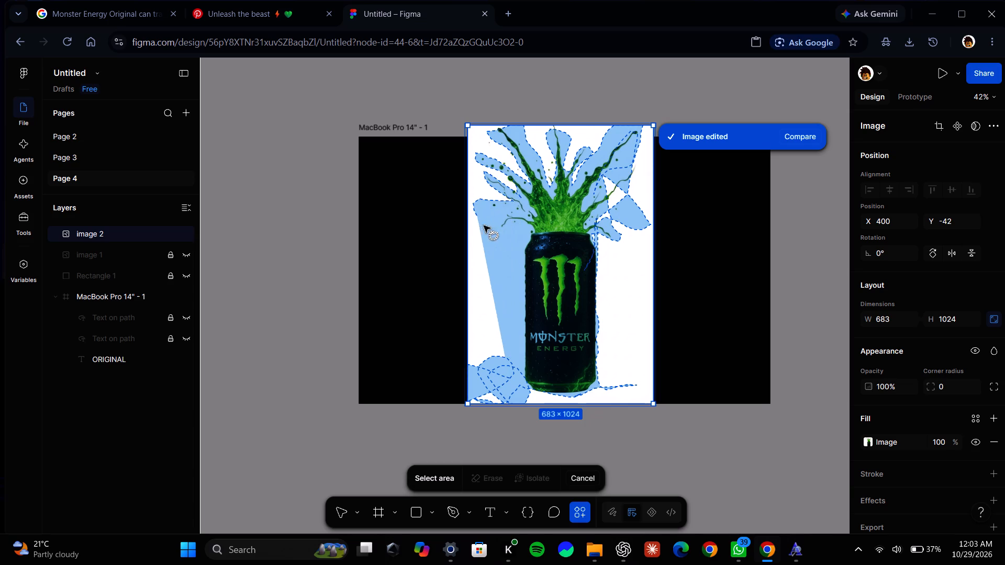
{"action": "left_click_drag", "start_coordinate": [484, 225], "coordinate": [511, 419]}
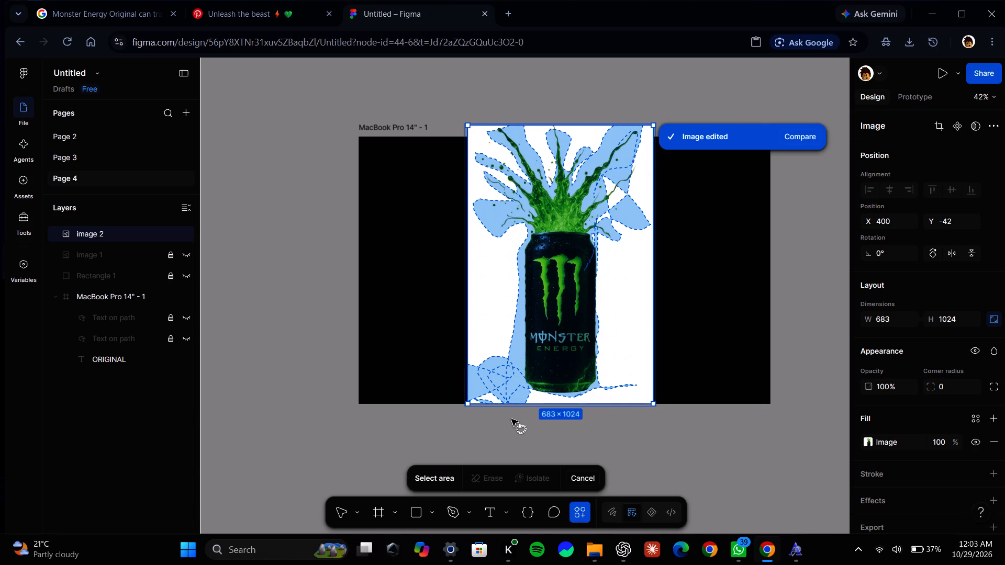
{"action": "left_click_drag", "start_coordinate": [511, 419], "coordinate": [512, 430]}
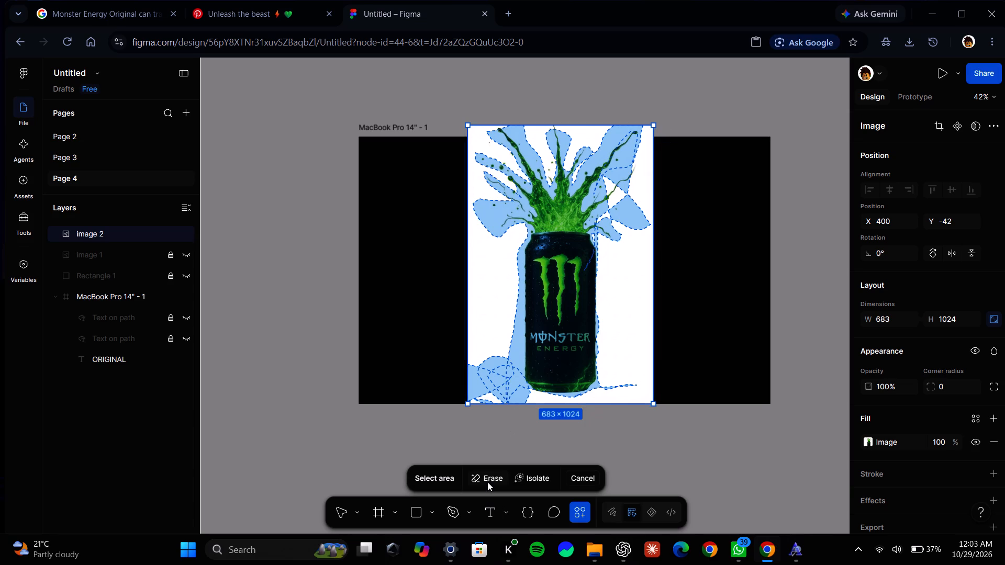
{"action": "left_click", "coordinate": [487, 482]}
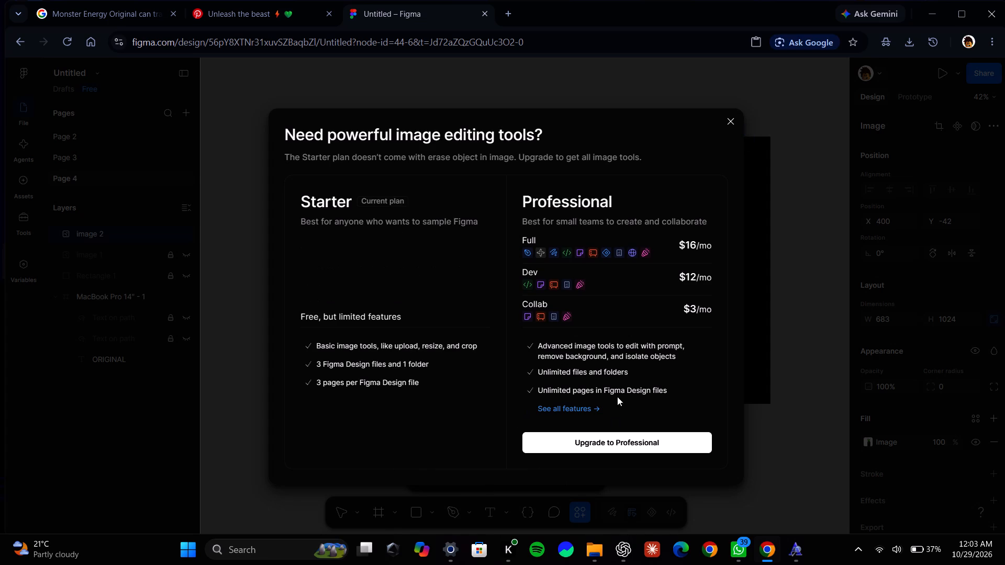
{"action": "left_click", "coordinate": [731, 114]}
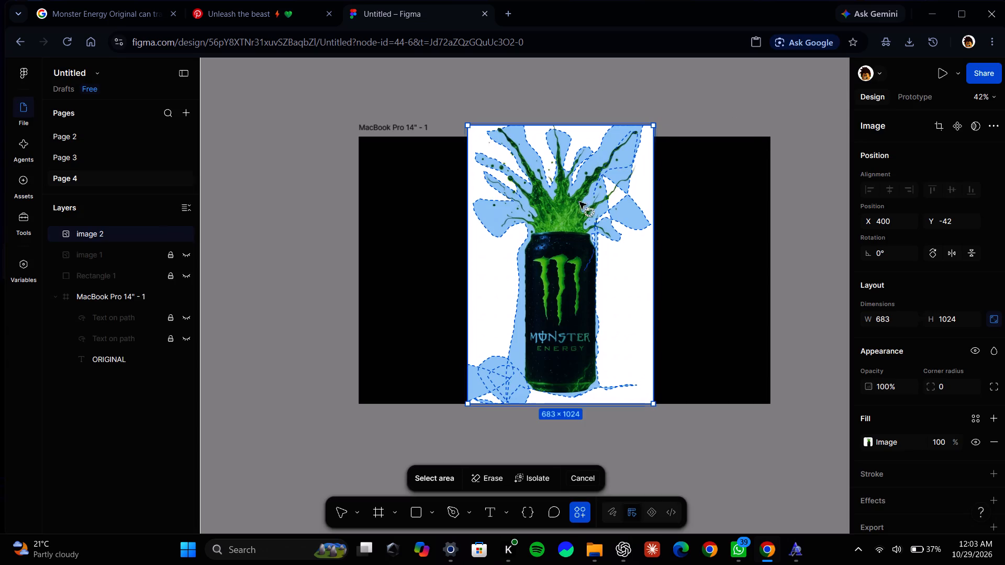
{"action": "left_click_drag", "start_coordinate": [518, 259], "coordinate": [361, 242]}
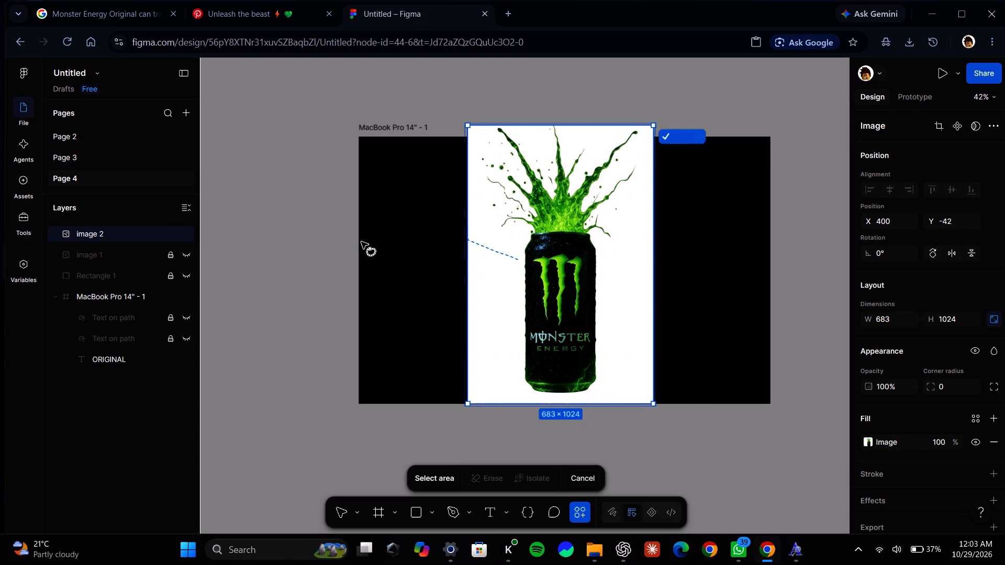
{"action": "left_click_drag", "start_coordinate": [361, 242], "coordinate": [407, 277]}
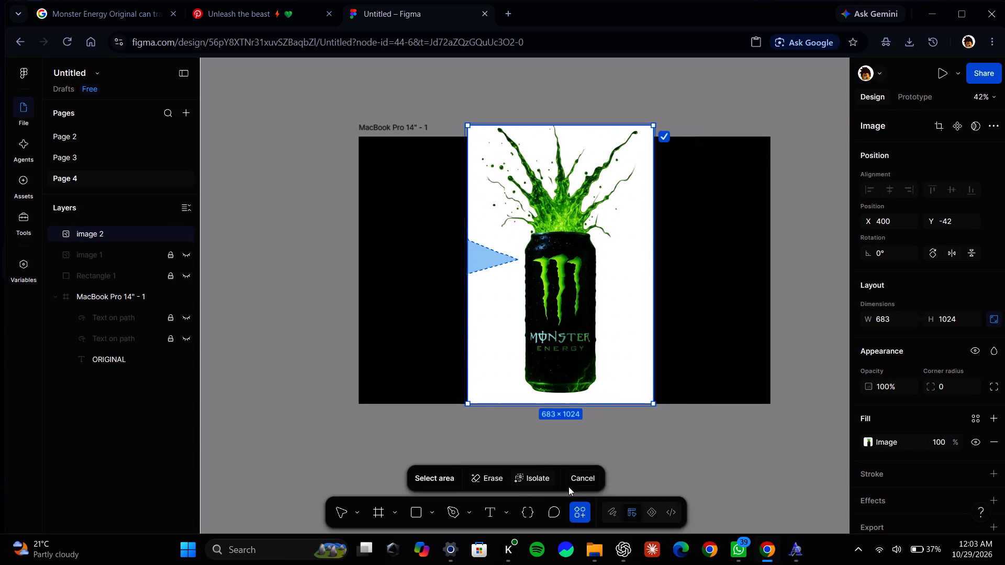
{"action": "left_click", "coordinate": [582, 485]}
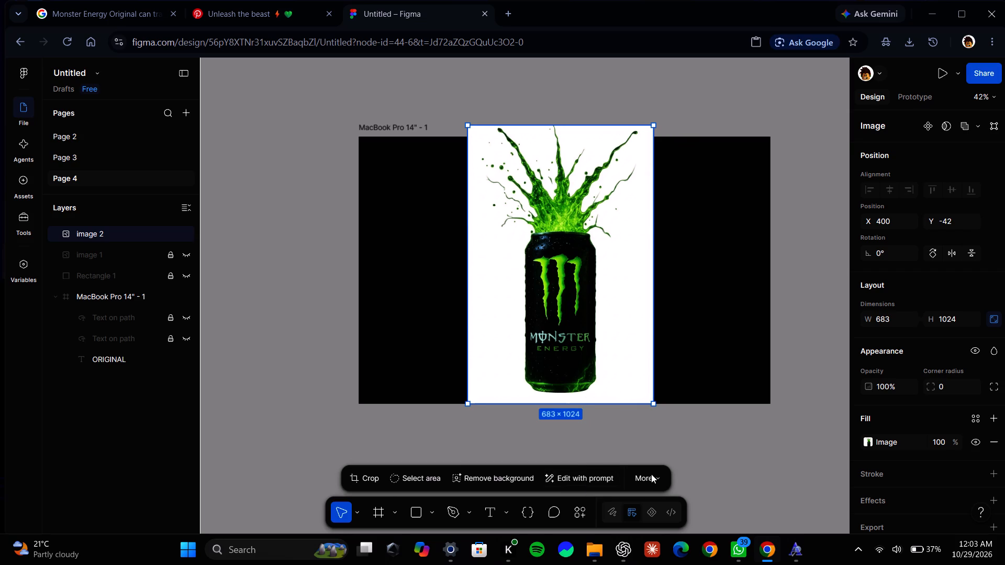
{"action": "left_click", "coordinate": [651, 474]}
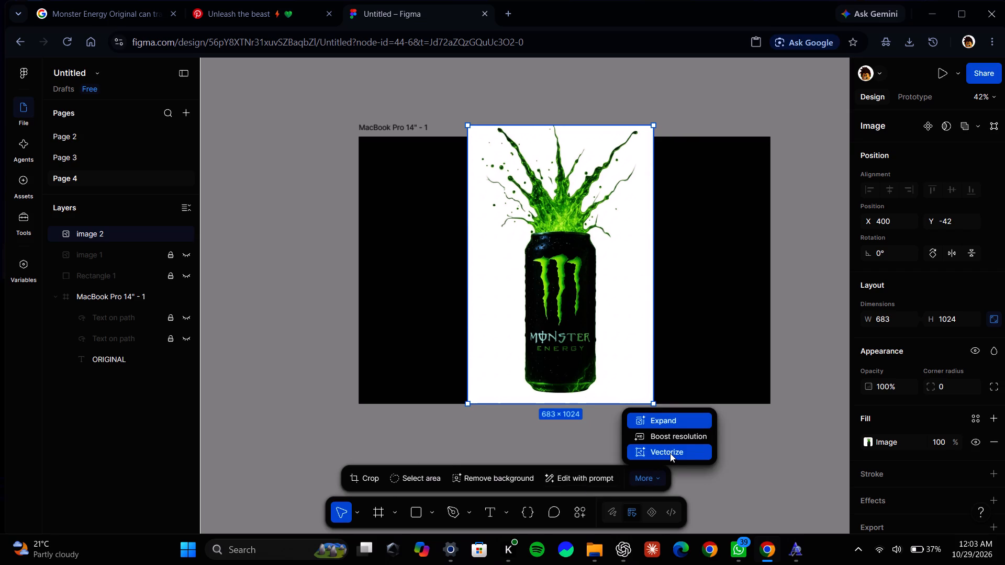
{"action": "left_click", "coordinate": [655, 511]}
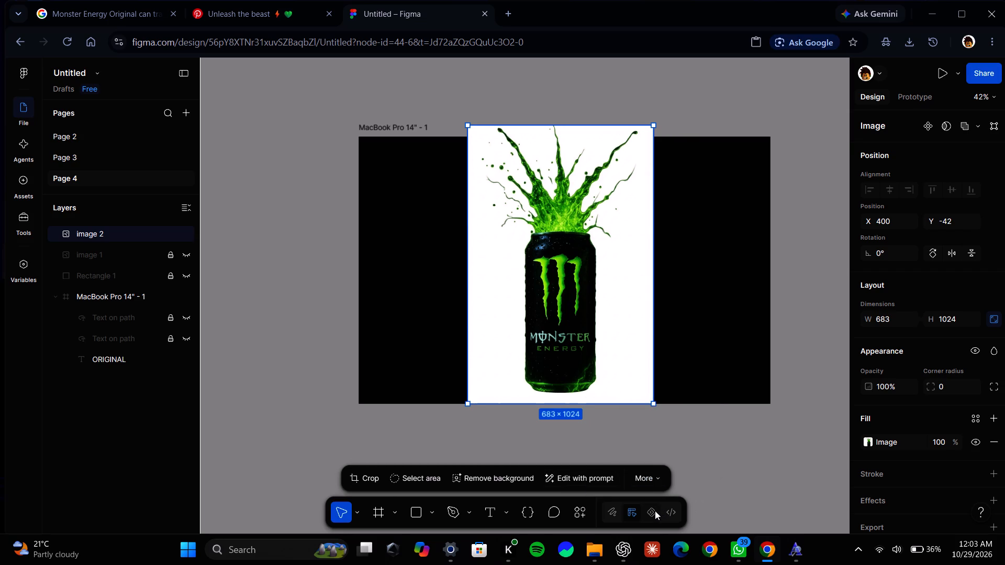
Move the can image mostly off the MacBook Pro 14" frame, to about X -403, Y 107.
{"action": "left_click_drag", "start_coordinate": [565, 370], "coordinate": [394, 386]}
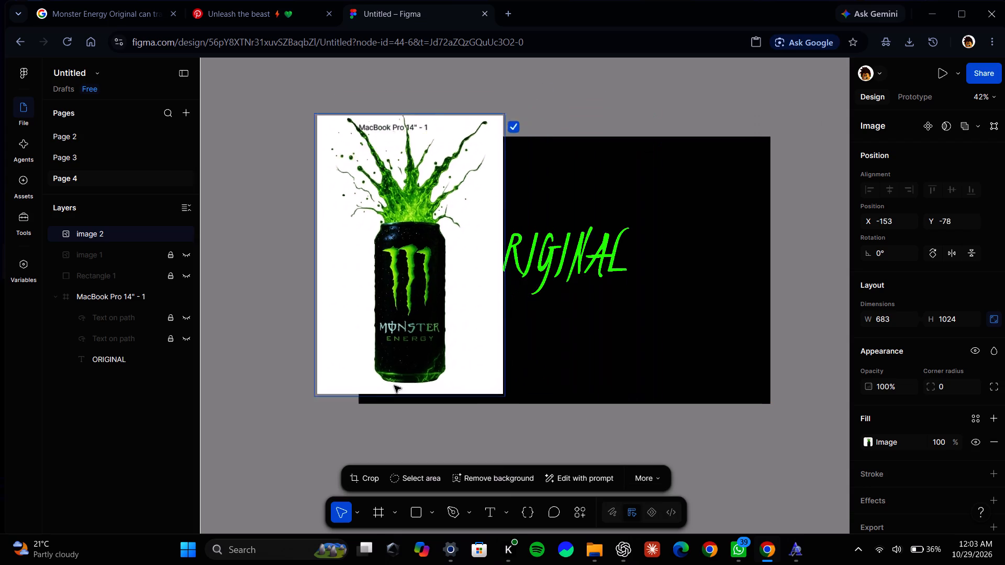
{"action": "left_click_drag", "start_coordinate": [394, 386], "coordinate": [569, 508]}
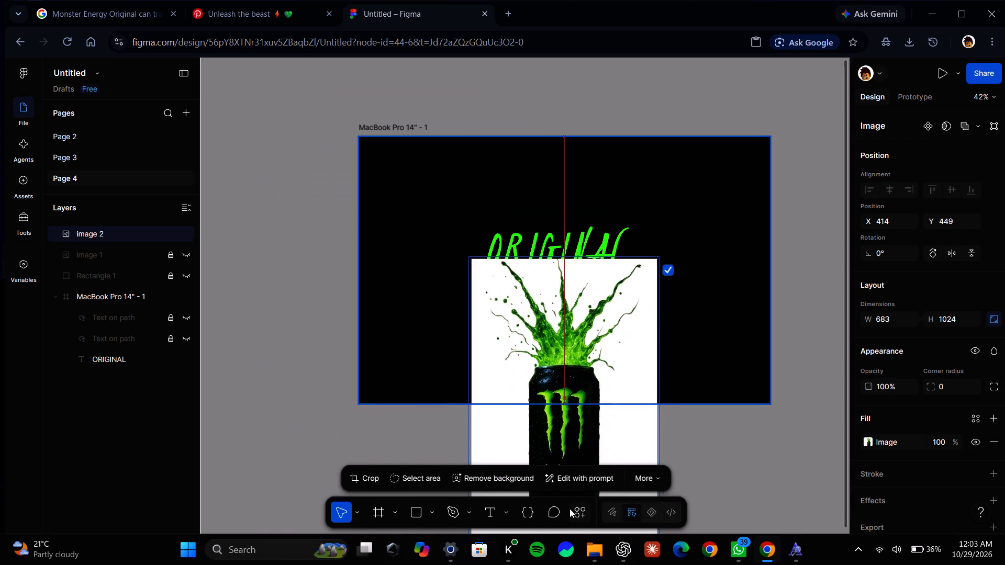
{"action": "left_click_drag", "start_coordinate": [569, 508], "coordinate": [553, 379]}
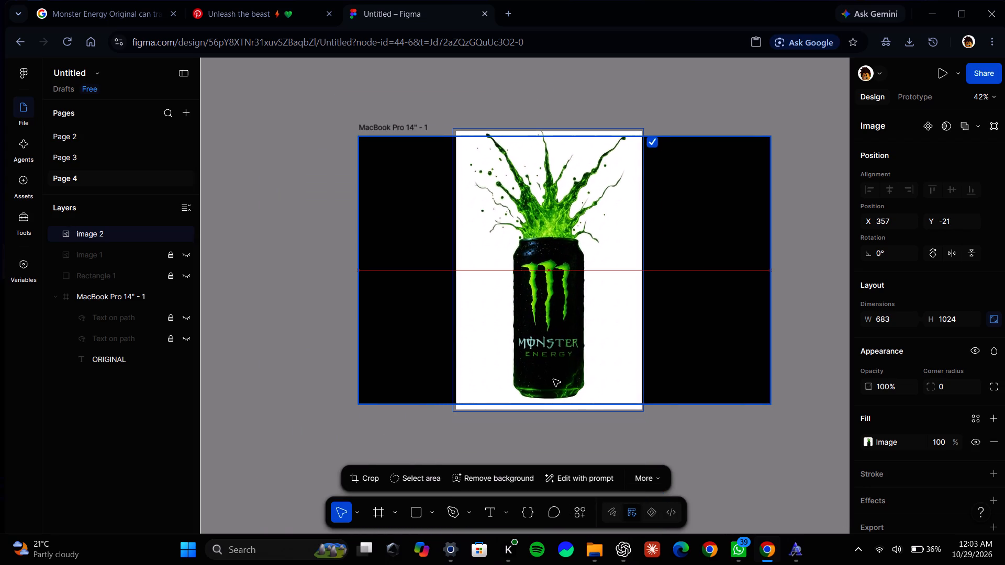
{"action": "left_click_drag", "start_coordinate": [553, 379], "coordinate": [347, 411]}
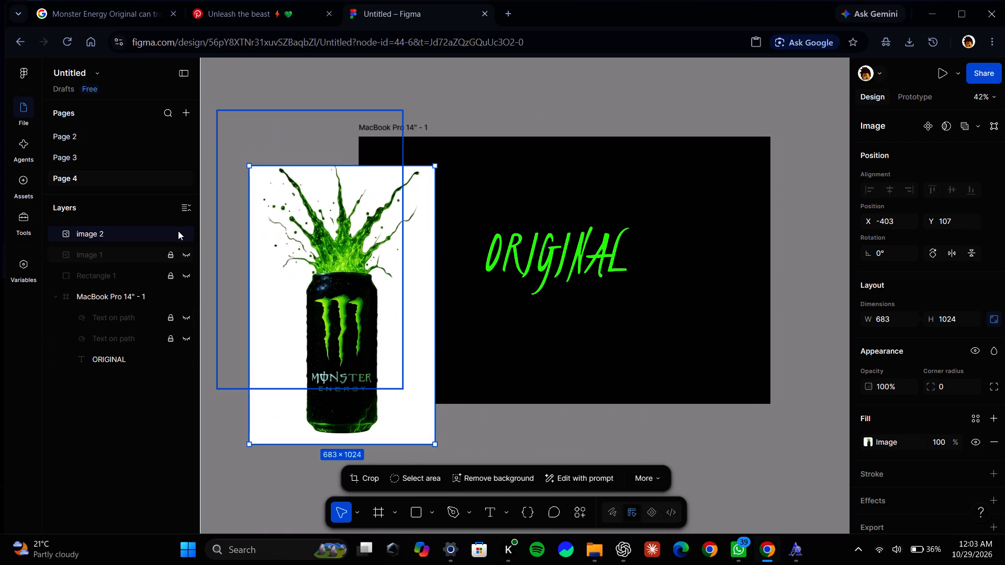
Hide and lock the image 2 layer, leaving nothing selected.
{"action": "left_click", "coordinate": [184, 233]}
{"action": "left_click", "coordinate": [173, 233]}
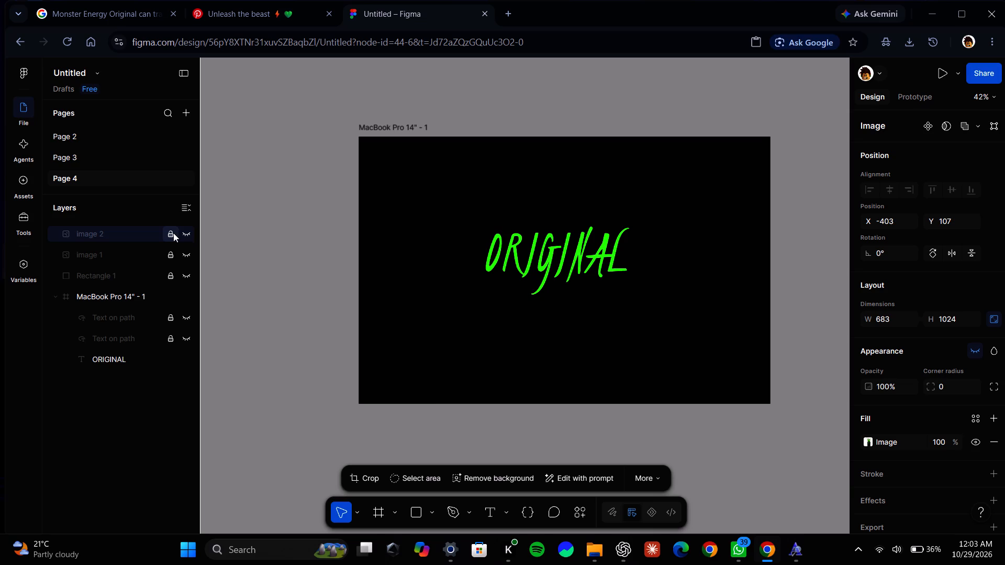
{"action": "left_click", "coordinate": [316, 113]}
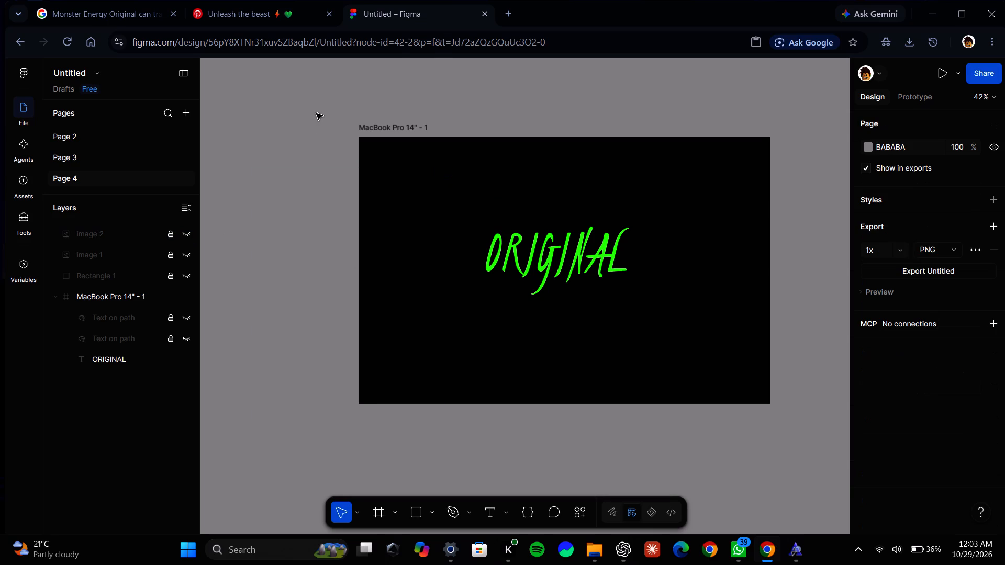
Switch to the Google image results, find the Pngtree Monster can with the water splash, and copy its image.
{"action": "left_click", "coordinate": [138, 8]}
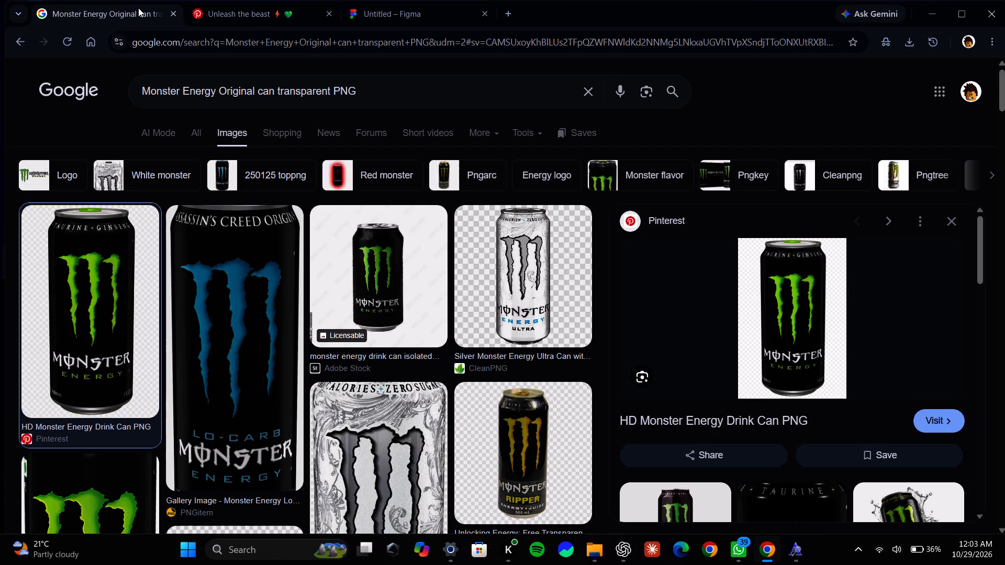
{"action": "scroll", "coordinate": [316, 218], "scroll_direction": "down", "scroll_amount": 2}
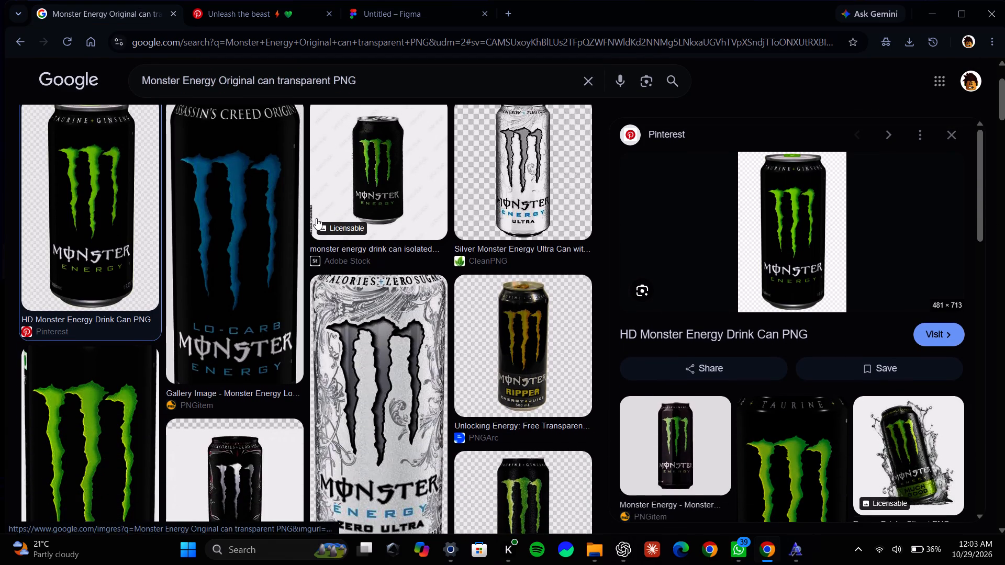
{"action": "left_click", "coordinate": [97, 195]}
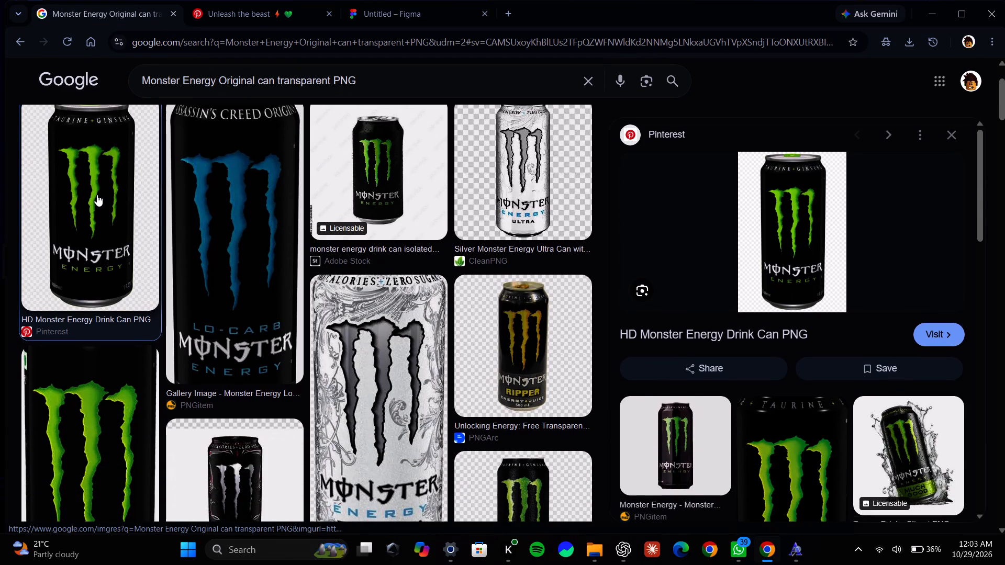
{"action": "scroll", "coordinate": [422, 351], "scroll_direction": "down", "scroll_amount": 5}
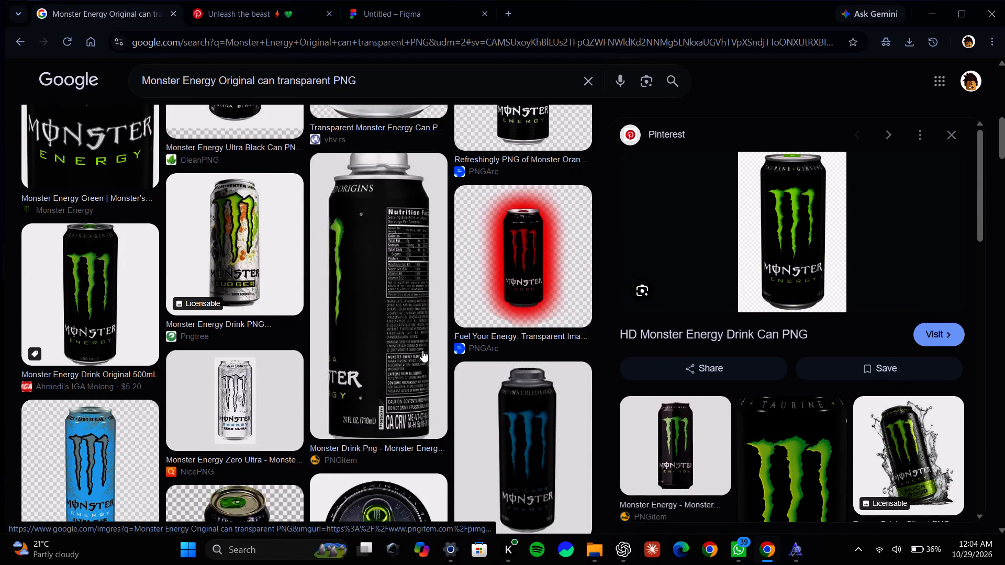
{"action": "scroll", "coordinate": [422, 351], "scroll_direction": "down", "scroll_amount": 1}
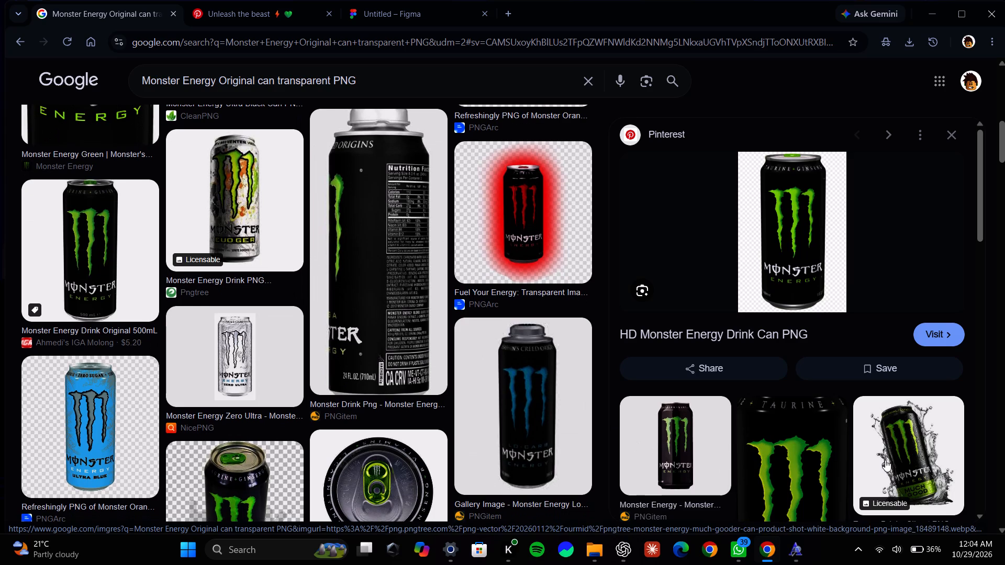
{"action": "left_click", "coordinate": [885, 460]}
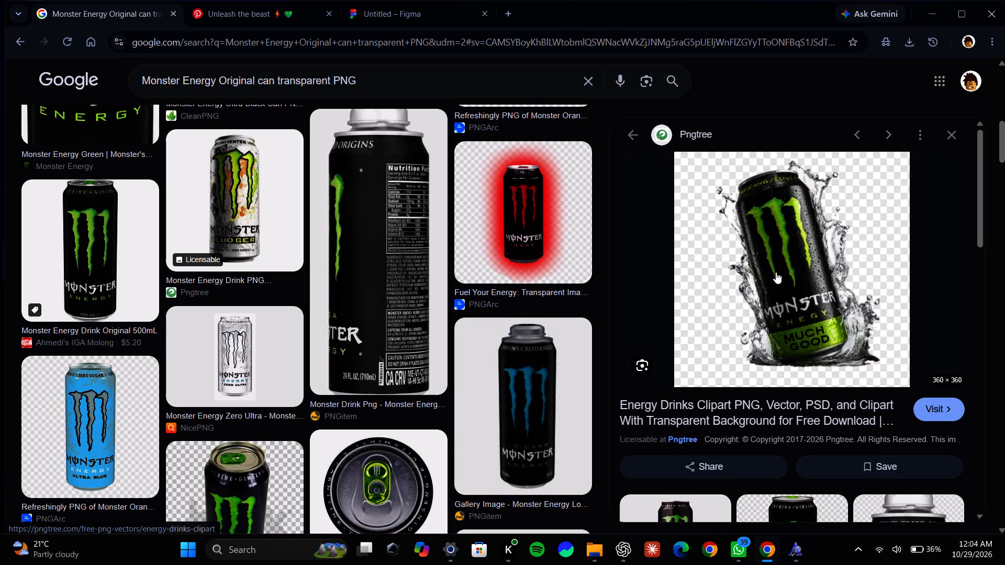
{"action": "right_click", "coordinate": [776, 272]}
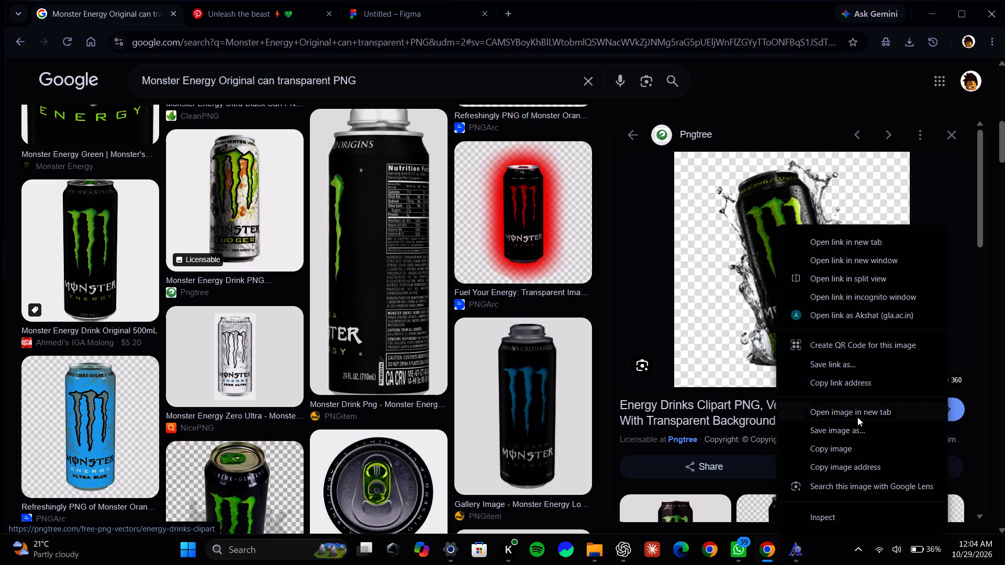
{"action": "left_click", "coordinate": [844, 451]}
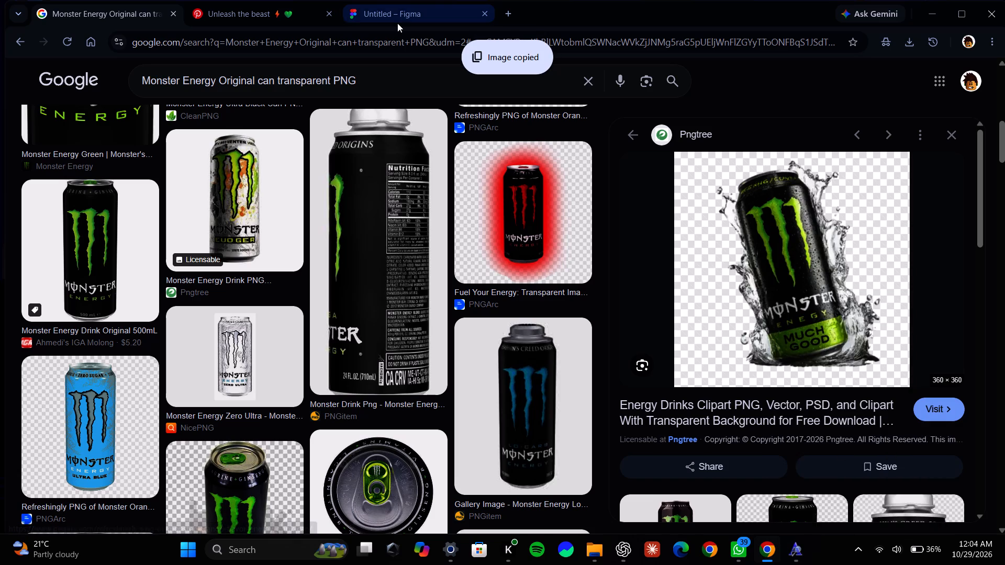
Check the source pages of the Pngtree splash can and the PNGArc red Monster can for a transparent PNG.
{"action": "left_click", "coordinate": [769, 235]}
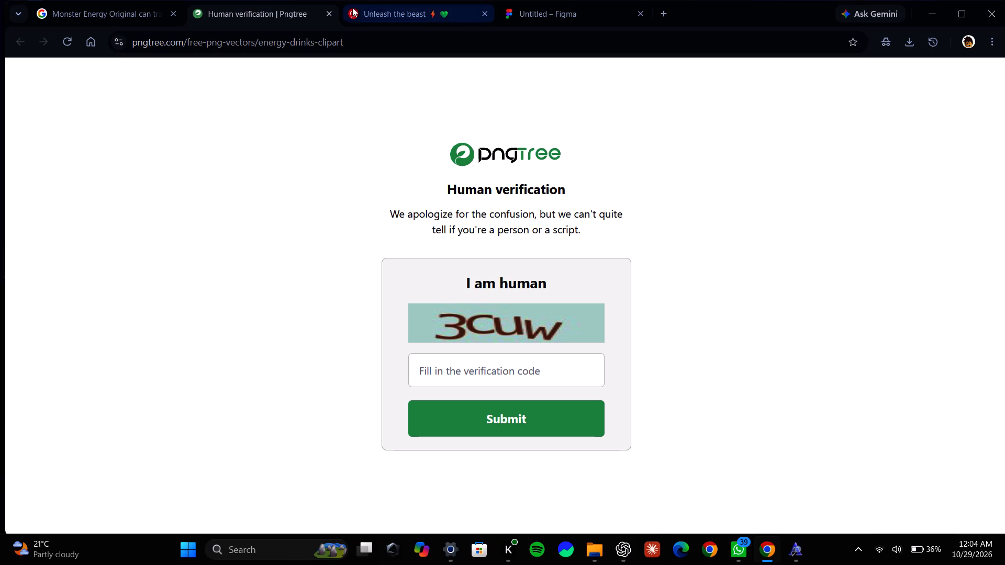
{"action": "left_click", "coordinate": [329, 15]}
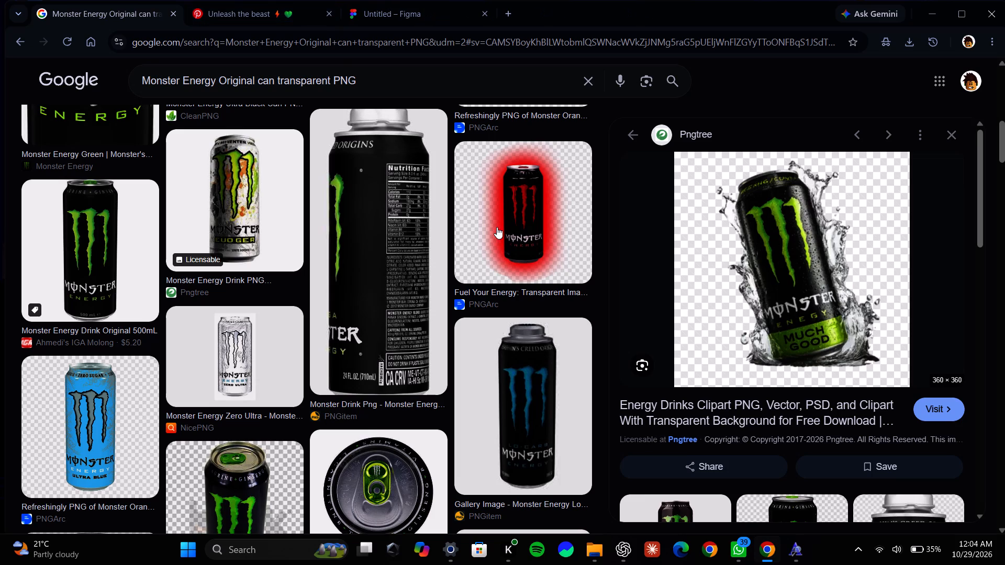
{"action": "left_click", "coordinate": [529, 212]}
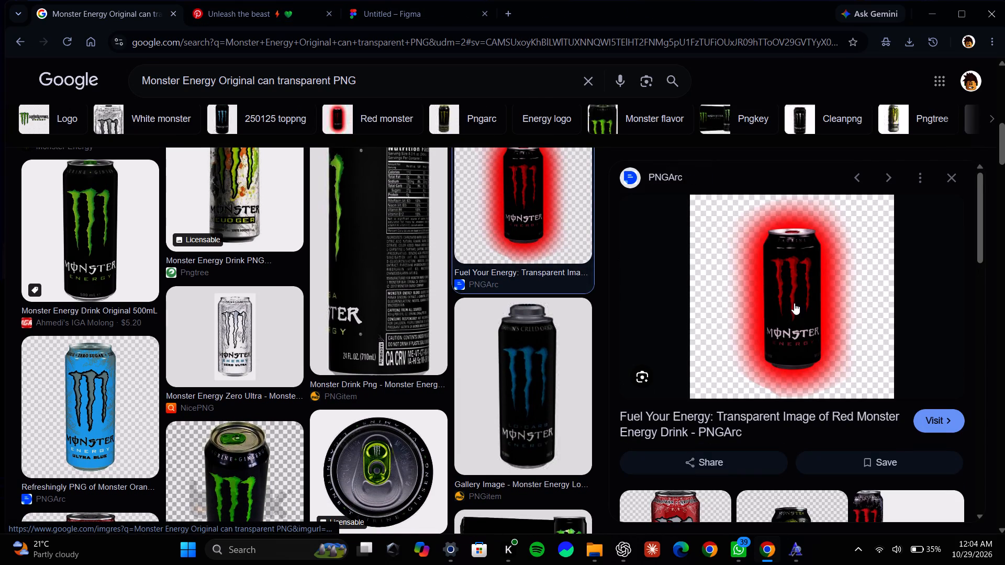
{"action": "left_click", "coordinate": [796, 300]}
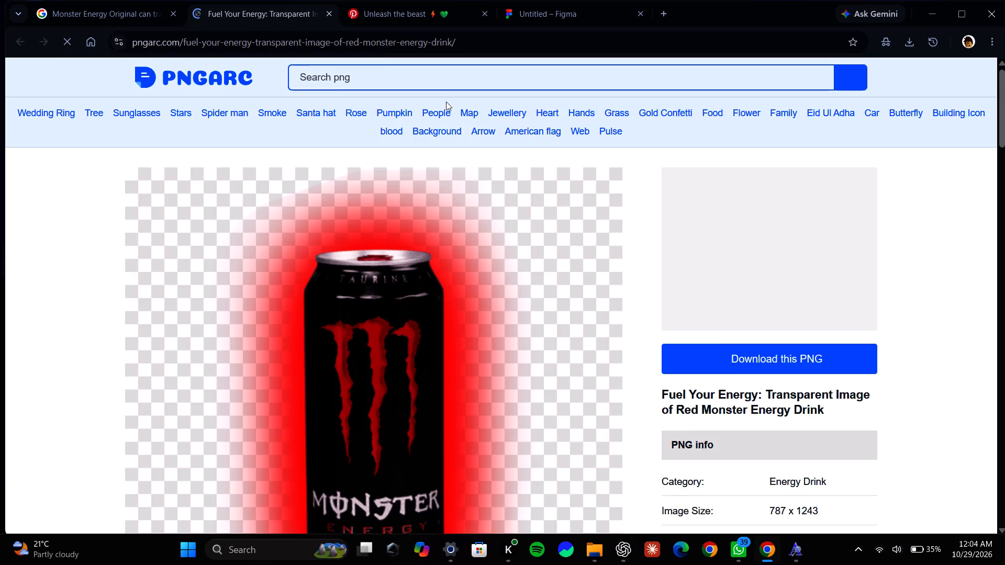
{"action": "scroll", "coordinate": [453, 229], "scroll_direction": "down", "scroll_amount": 3}
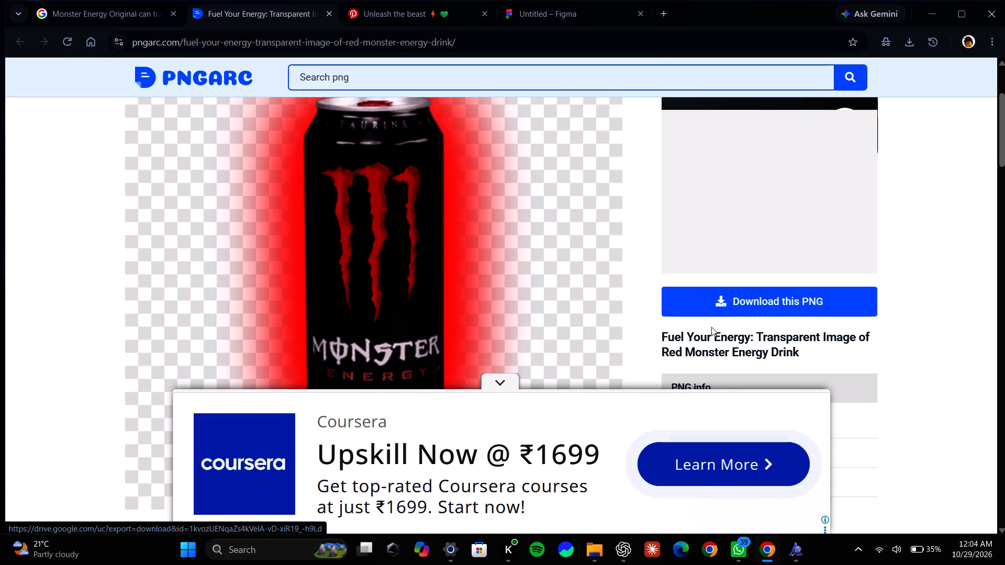
Close the Pinterest "Unleash the beast" page.
{"action": "left_click", "coordinate": [486, 10]}
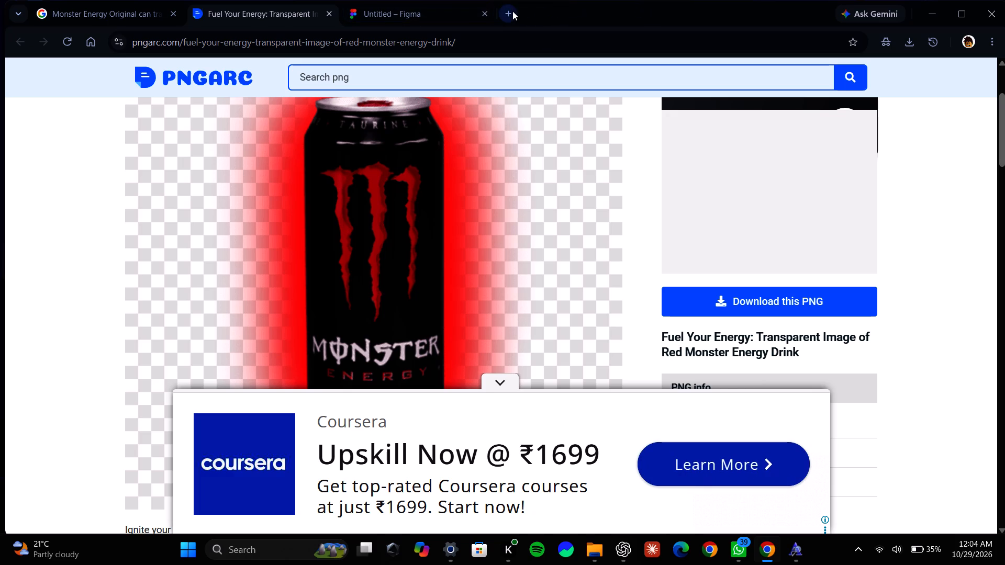
Search Google for "convert image into transparent png" in a new tab and open Pixelcut's PNG Maker page.
{"action": "left_click", "coordinate": [512, 11]}
{"action": "left_click", "coordinate": [464, 241]}
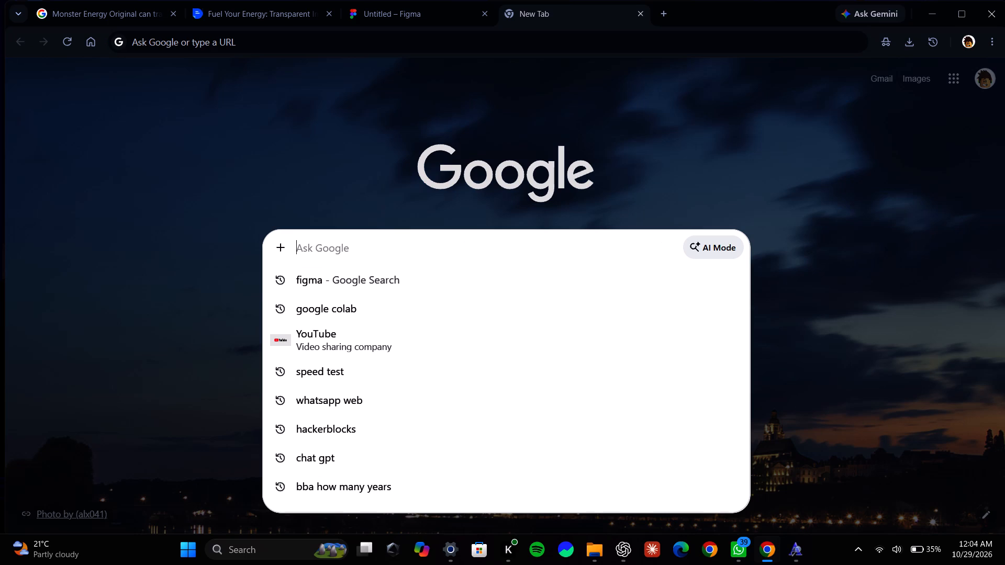
{"action": "type", "text": "con"}
{"action": "type", "text": "vert image into trans"}
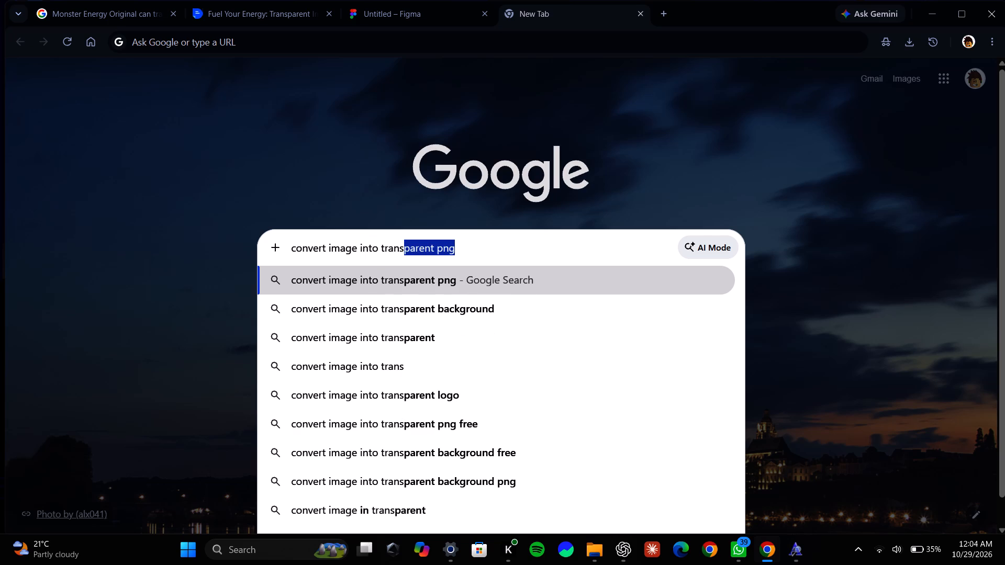
{"action": "left_click", "coordinate": [420, 278]}
{"action": "left_click", "coordinate": [344, 207]}
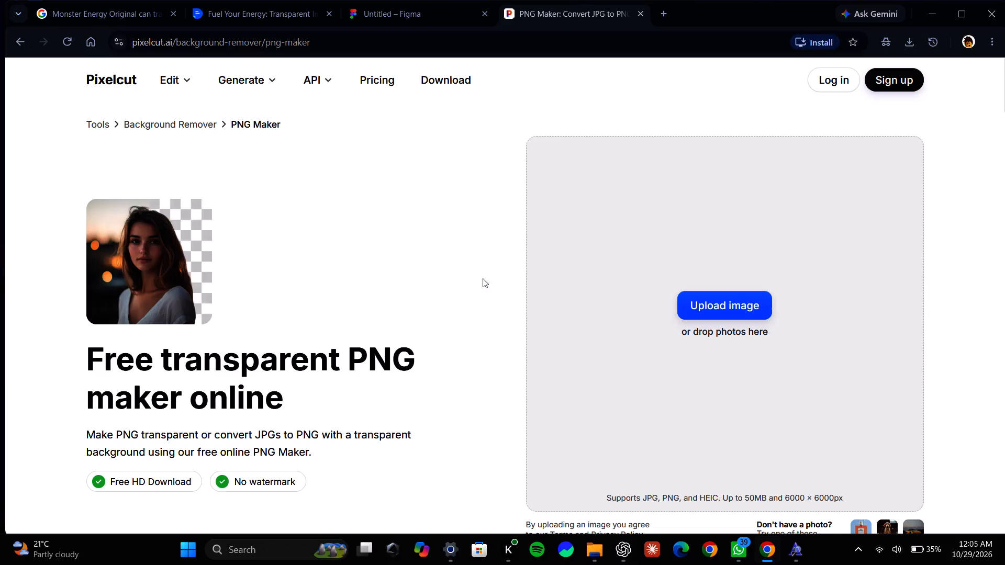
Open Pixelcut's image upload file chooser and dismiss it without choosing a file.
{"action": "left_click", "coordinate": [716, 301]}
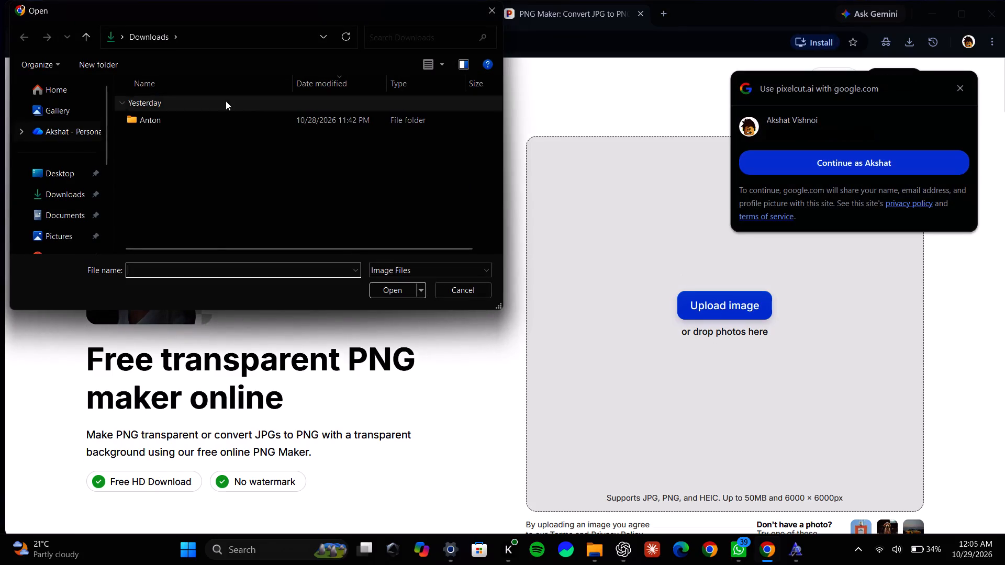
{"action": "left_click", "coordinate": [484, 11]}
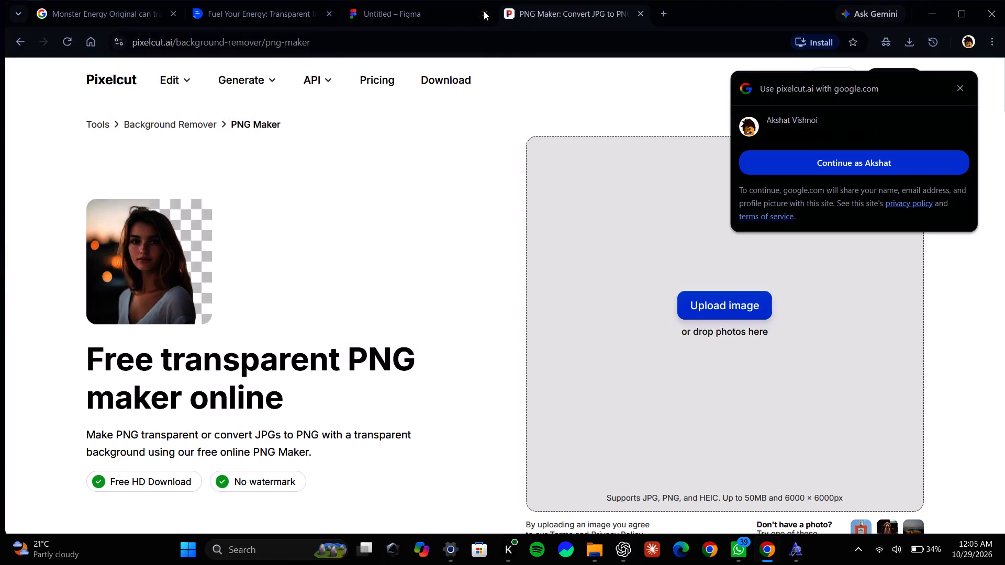
Dismiss the Google sign-in prompt covering the image upload area on Pixelcut's PNG Maker page.
{"action": "left_click", "coordinate": [436, 0]}
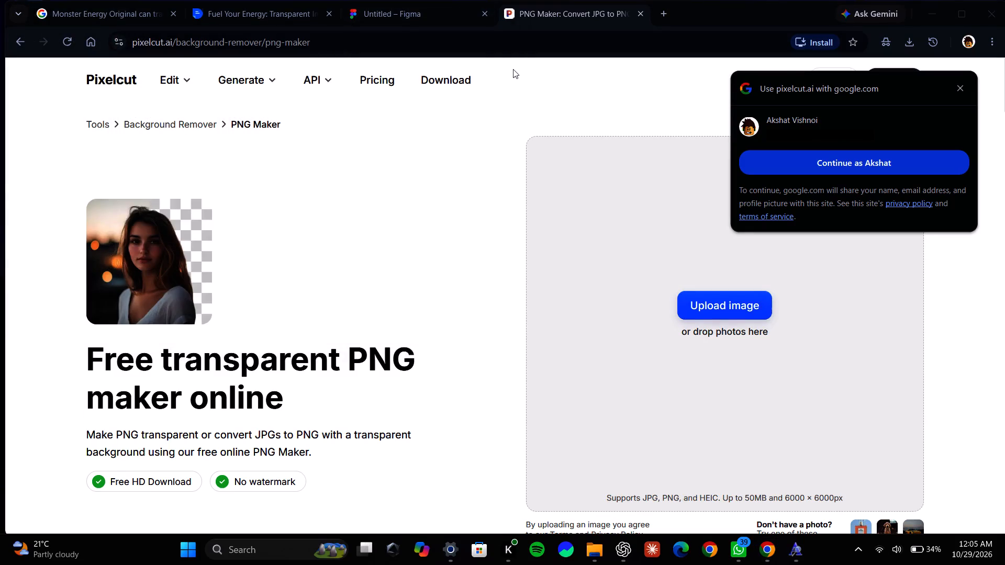
{"action": "left_click", "coordinate": [963, 91]}
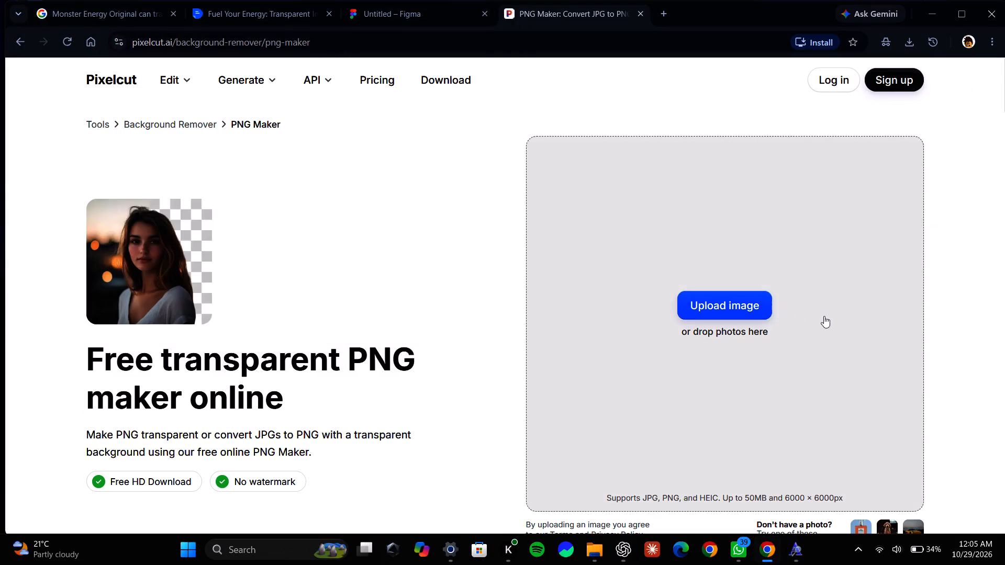
{"action": "scroll", "coordinate": [796, 313], "scroll_direction": "down", "scroll_amount": 1}
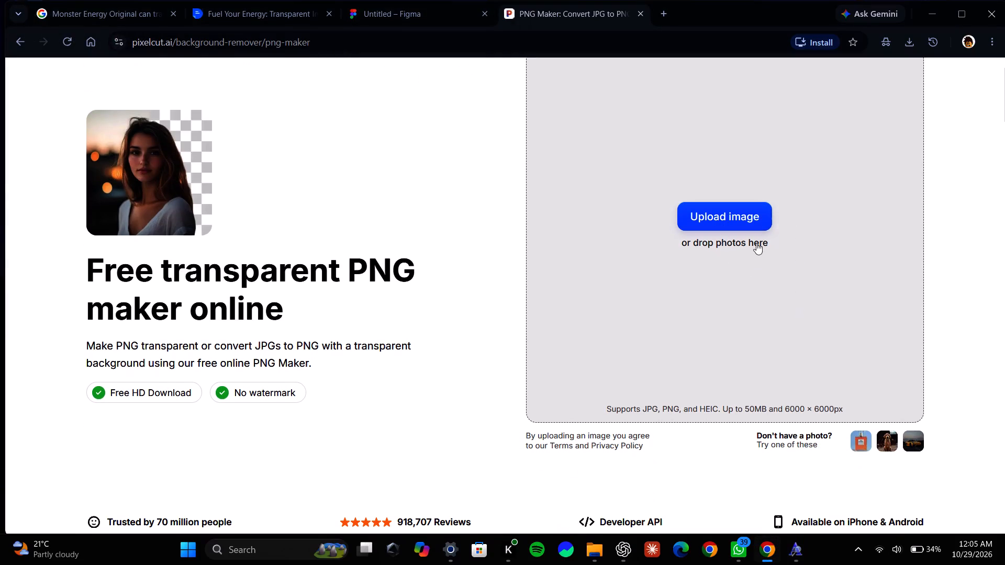
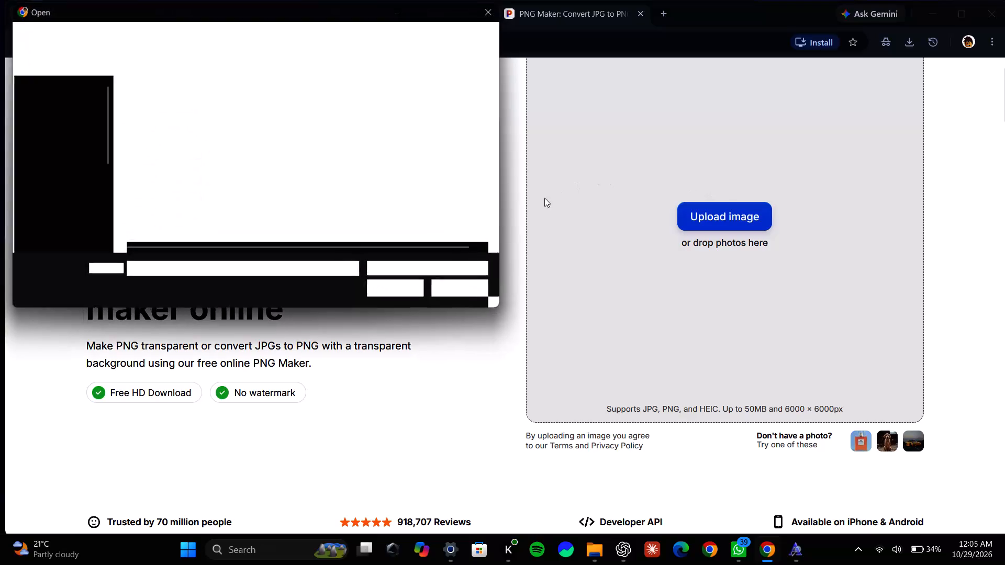
Upload the WhatsApp JPEG image dated 2026-10-28 at 11.58.27 PM from Downloads to the PNG Maker.
{"action": "left_click", "coordinate": [250, 127]}
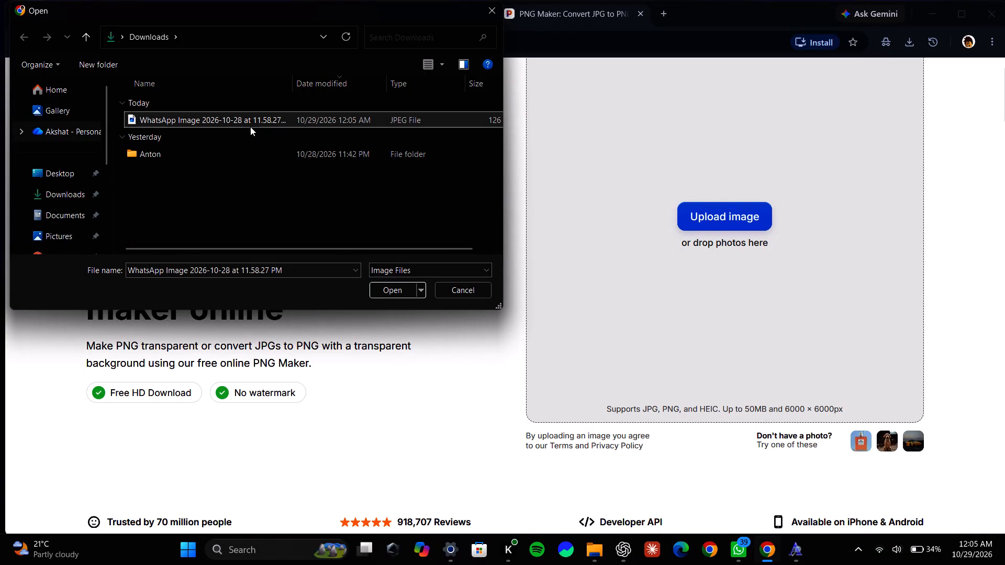
{"action": "double_click", "coordinate": [399, 120]}
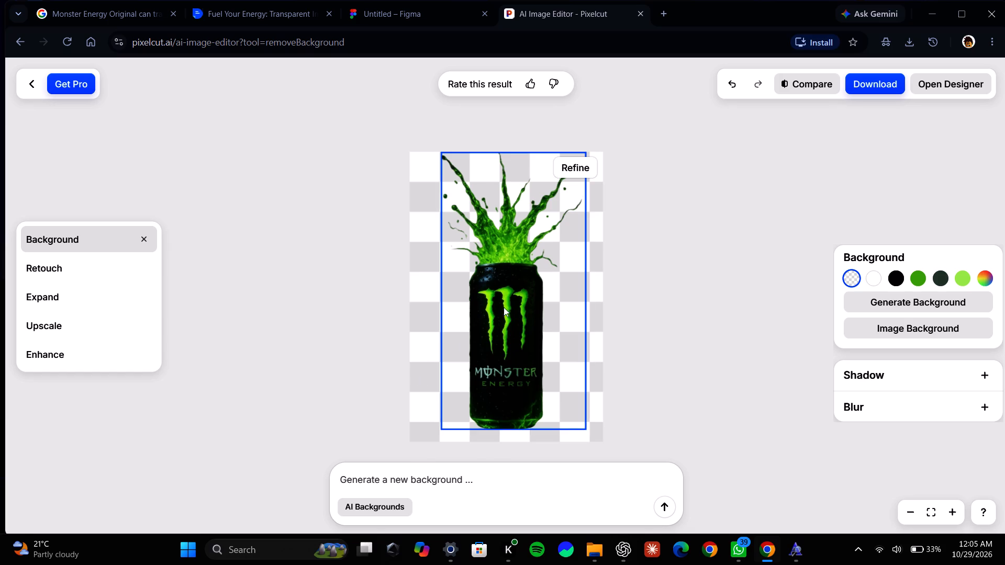
Move the Monster can cut-out around the transparent canvas and place it slightly up and left of the canvas centre.
{"action": "left_click_drag", "start_coordinate": [505, 315], "coordinate": [345, 300]}
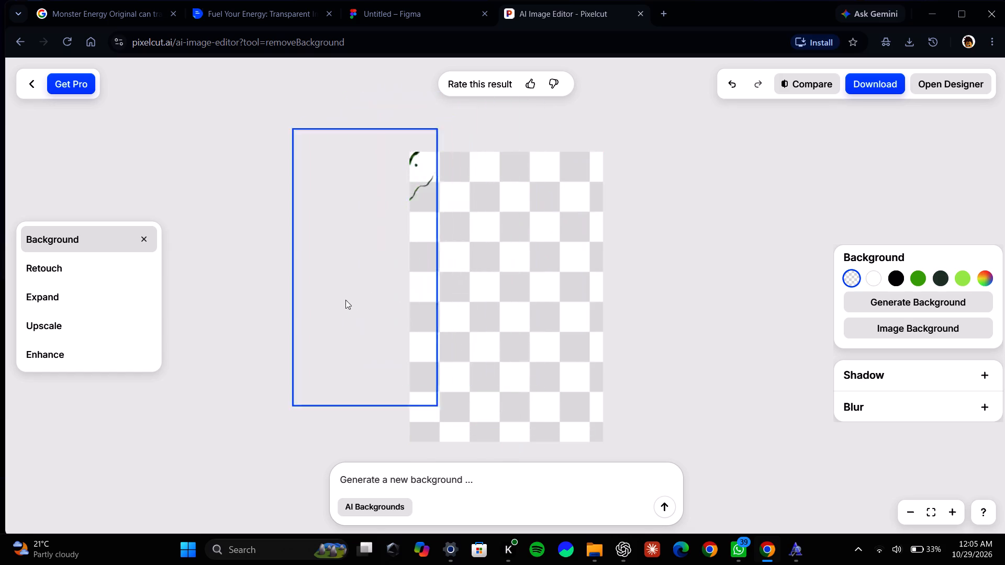
{"action": "left_click_drag", "start_coordinate": [345, 300], "coordinate": [507, 306]}
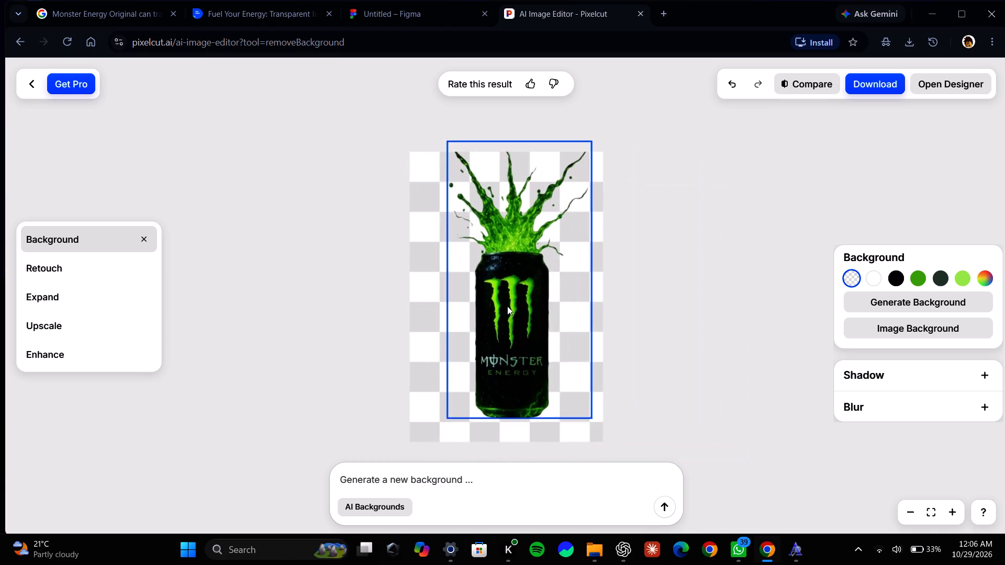
{"action": "left_click_drag", "start_coordinate": [507, 306], "coordinate": [502, 307]}
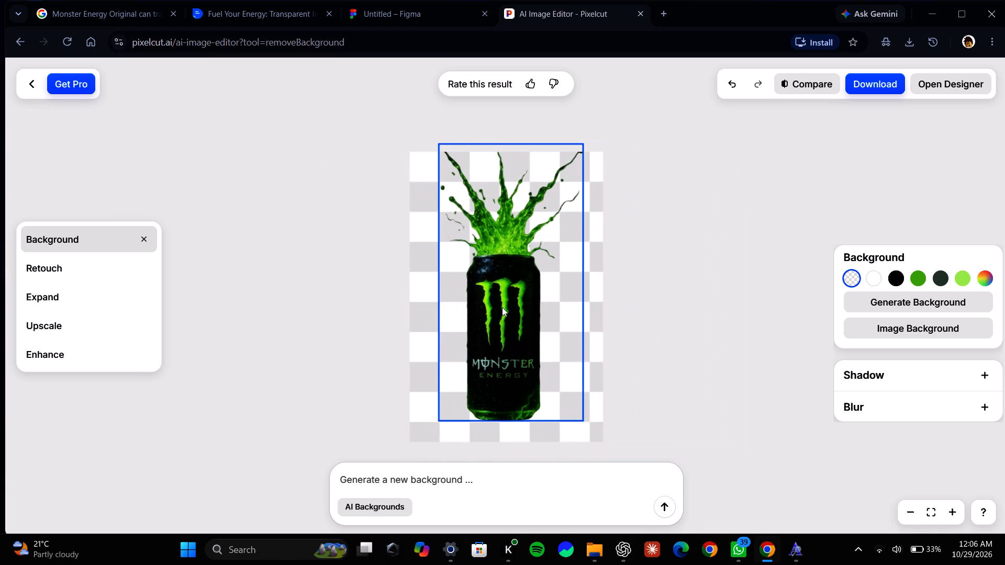
{"action": "left_click_drag", "start_coordinate": [502, 307], "coordinate": [485, 300]}
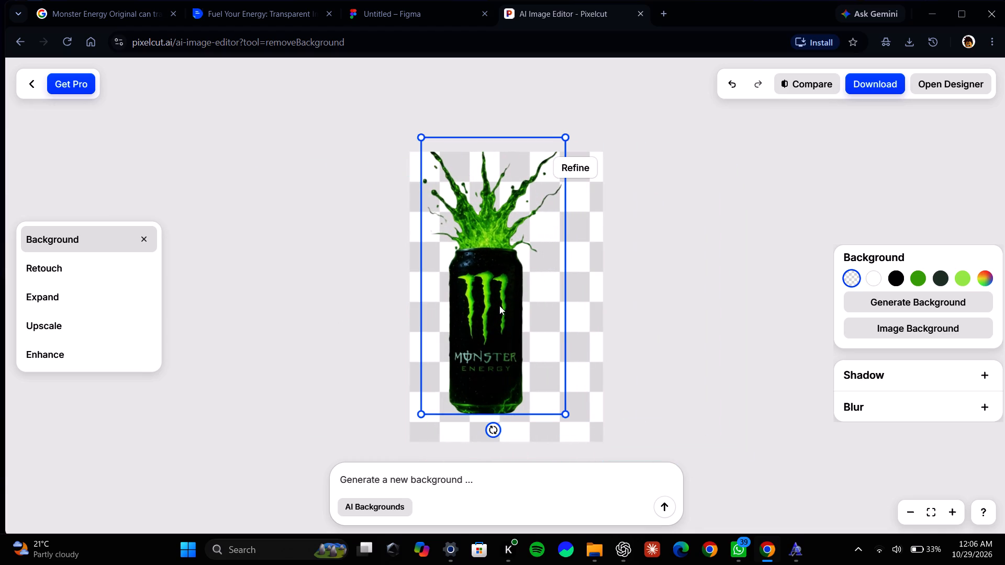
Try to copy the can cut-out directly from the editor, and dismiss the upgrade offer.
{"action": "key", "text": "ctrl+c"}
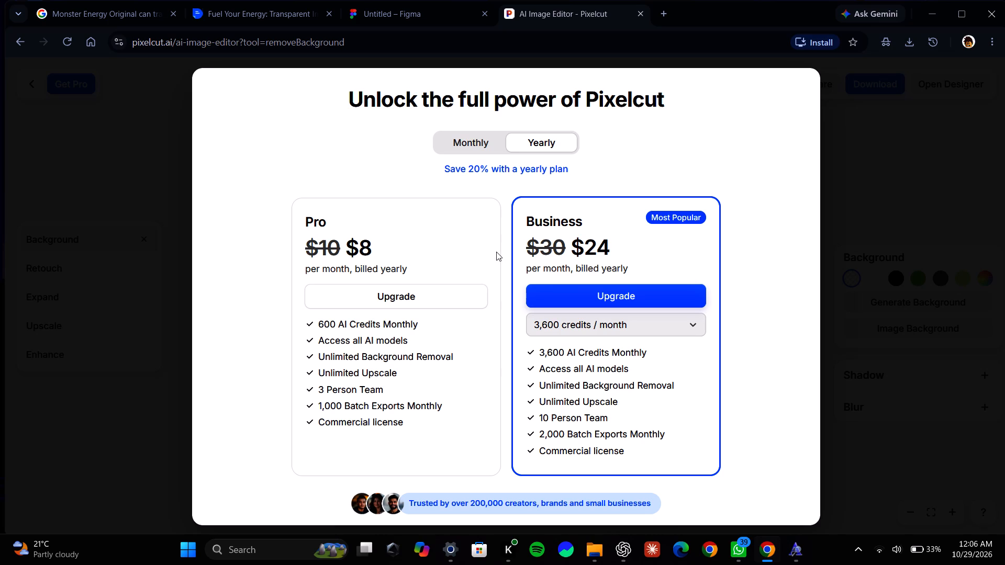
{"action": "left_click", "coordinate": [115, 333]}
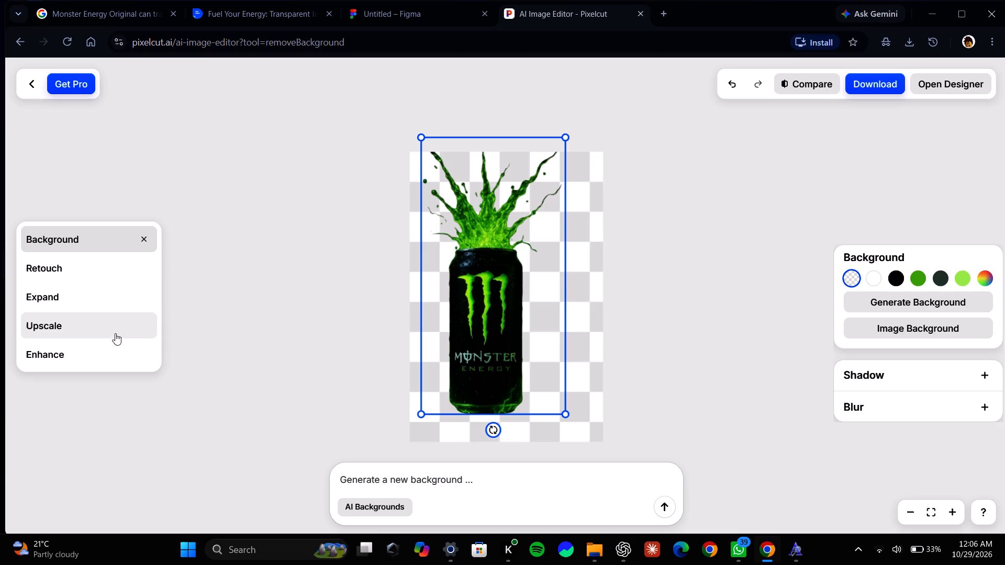
Download the transparent can image at the free preview resolution of 683×1024.
{"action": "left_click", "coordinate": [886, 84]}
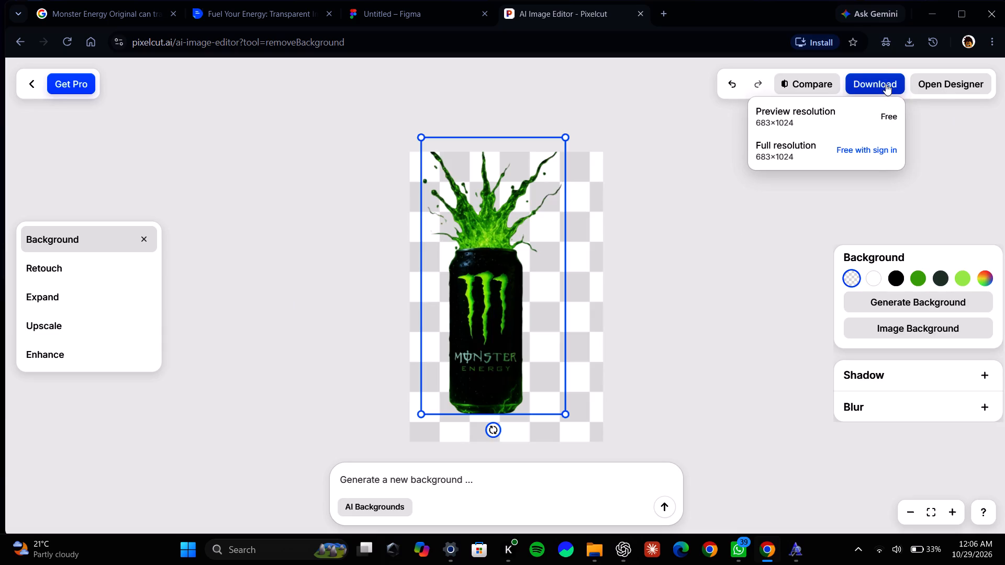
{"action": "left_click", "coordinate": [885, 110]}
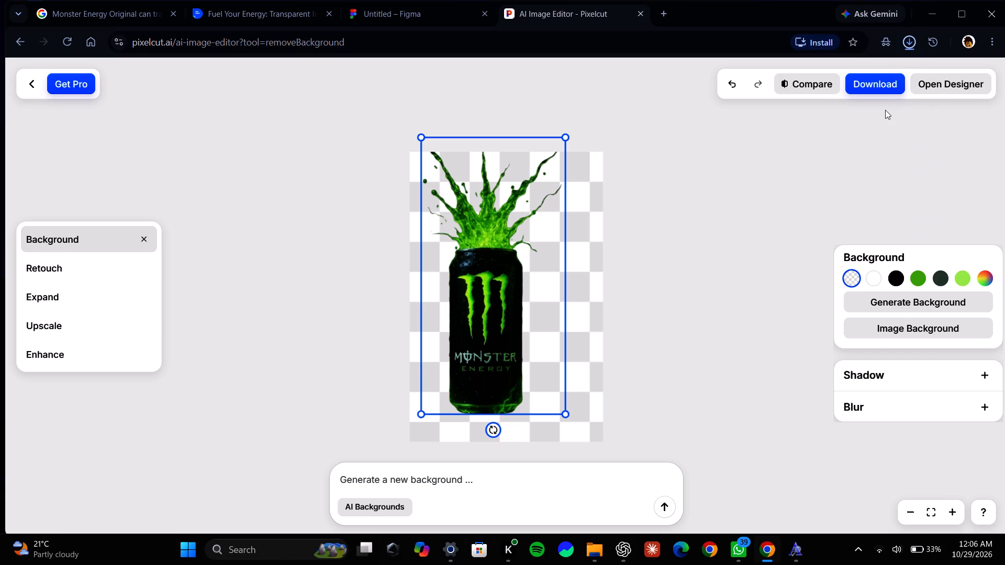
Open the newly downloaded can PNG from the recent downloads to check its background, and minimise the viewer.
{"action": "left_click", "coordinate": [908, 32]}
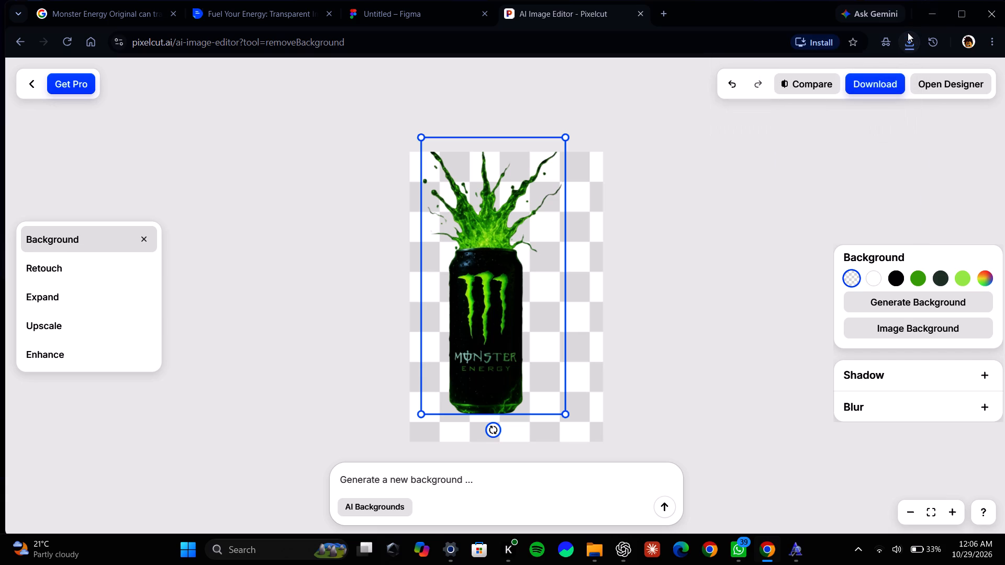
{"action": "left_click", "coordinate": [910, 41]}
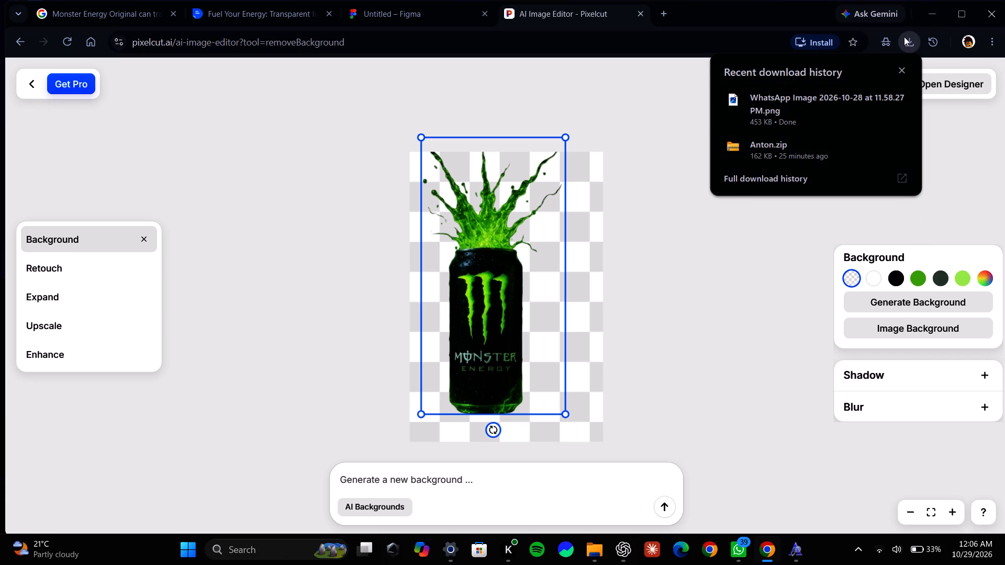
{"action": "double_click", "coordinate": [821, 107]}
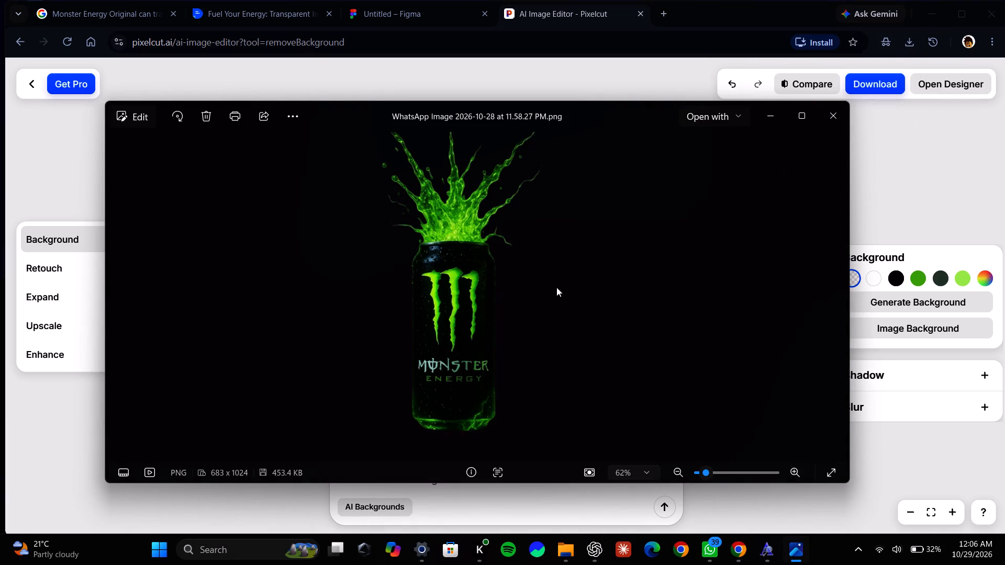
{"action": "left_click", "coordinate": [764, 114]}
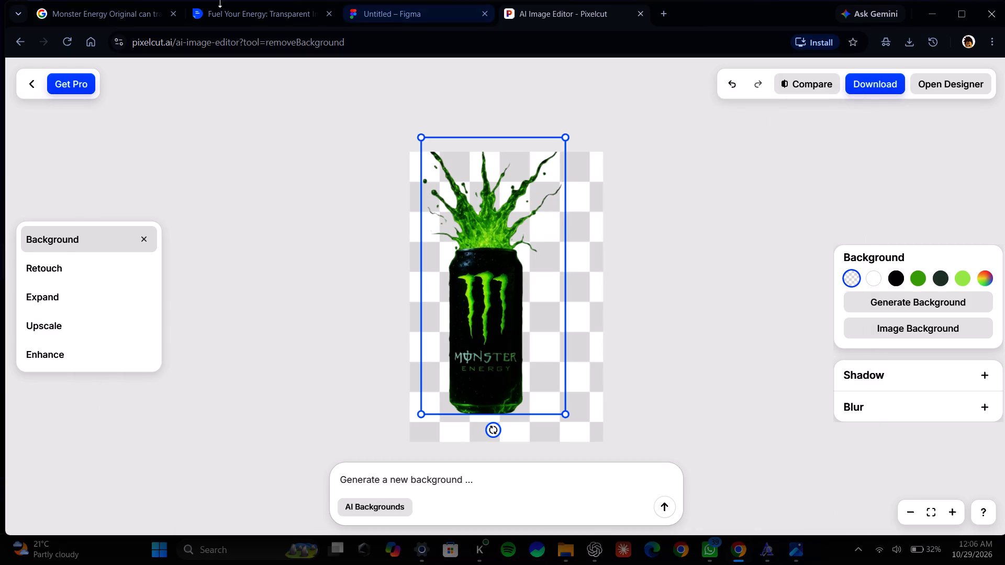
Paste the copied can image into the Figma MacBook Pro 14" frame and move it left of the ORIGINAL text, about X 121, Y 434.
{"action": "left_click", "coordinate": [388, 5]}
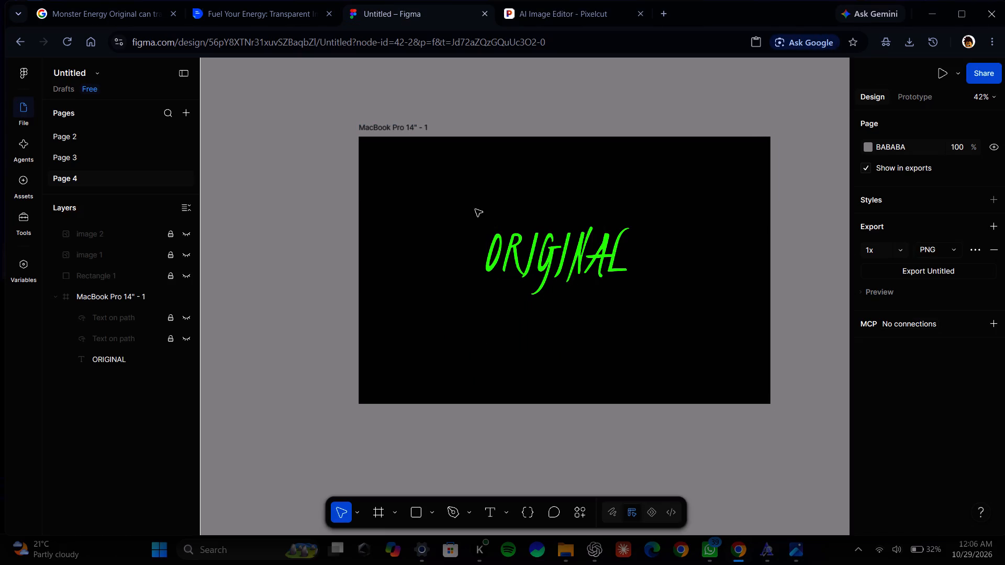
{"action": "left_click", "coordinate": [419, 189]}
{"action": "key", "text": "ctrl+v"}
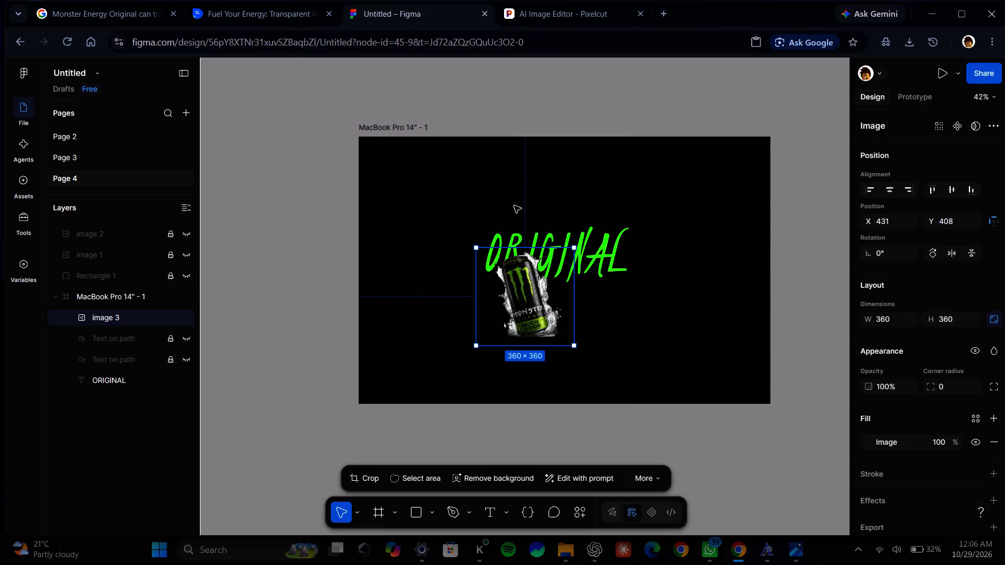
{"action": "left_click_drag", "start_coordinate": [523, 289], "coordinate": [444, 297]}
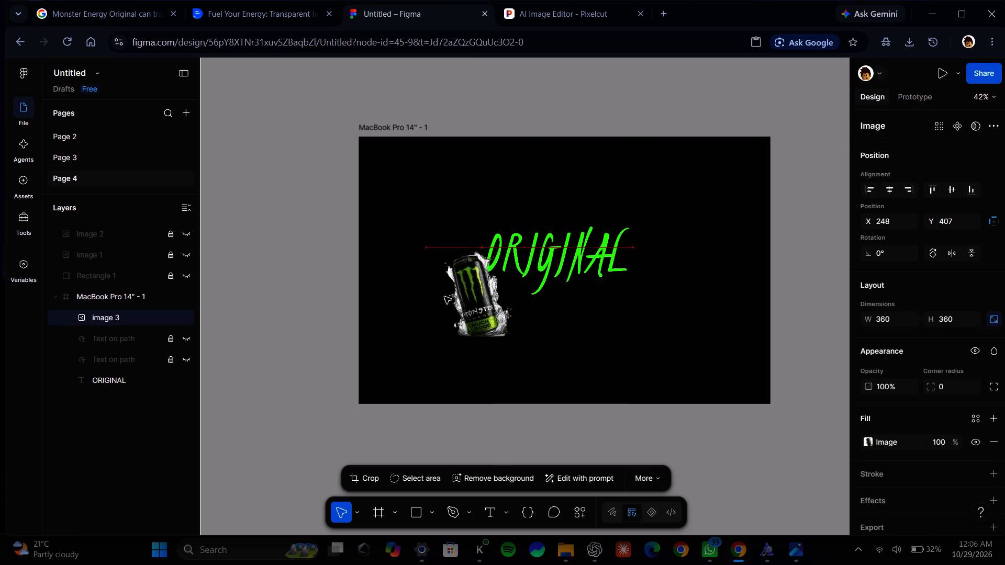
{"action": "left_click_drag", "start_coordinate": [444, 297], "coordinate": [444, 295]}
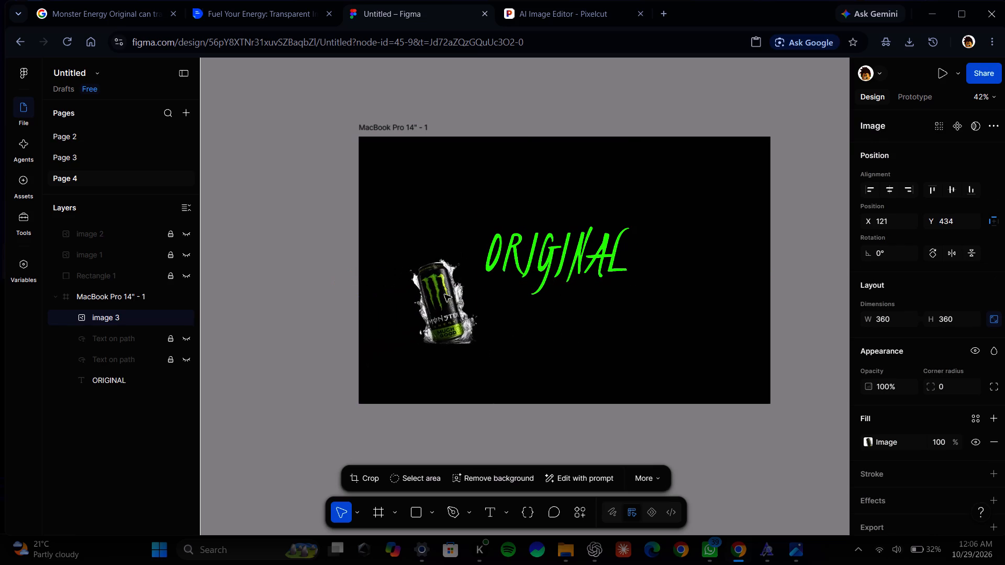
Enlarge the white-splash can image to about 812 × 812 and move it partly past the frame's left edge, clear of ORIGINAL.
{"action": "left_click_drag", "start_coordinate": [444, 295], "coordinate": [463, 266]}
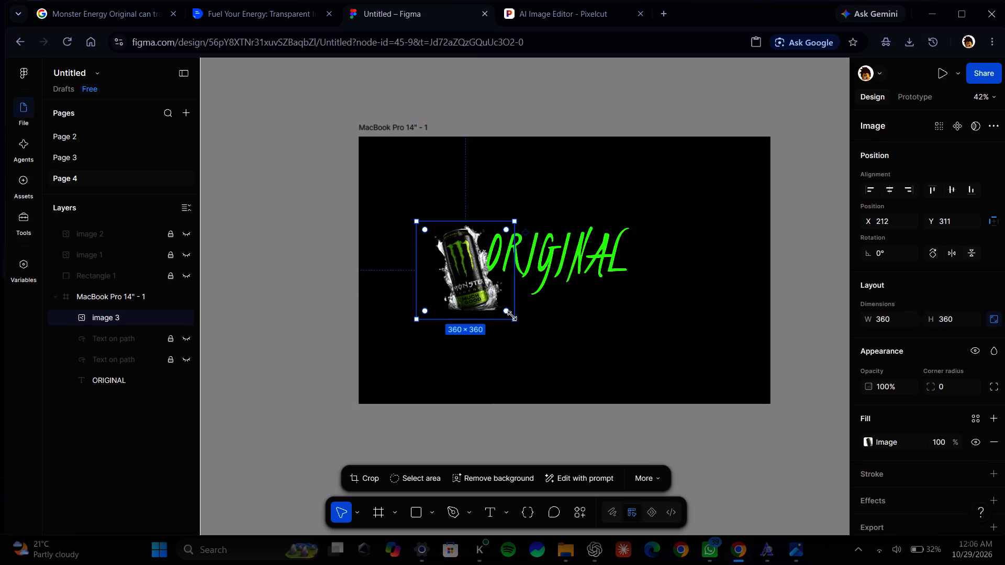
{"action": "left_click_drag", "start_coordinate": [512, 316], "coordinate": [637, 381]}
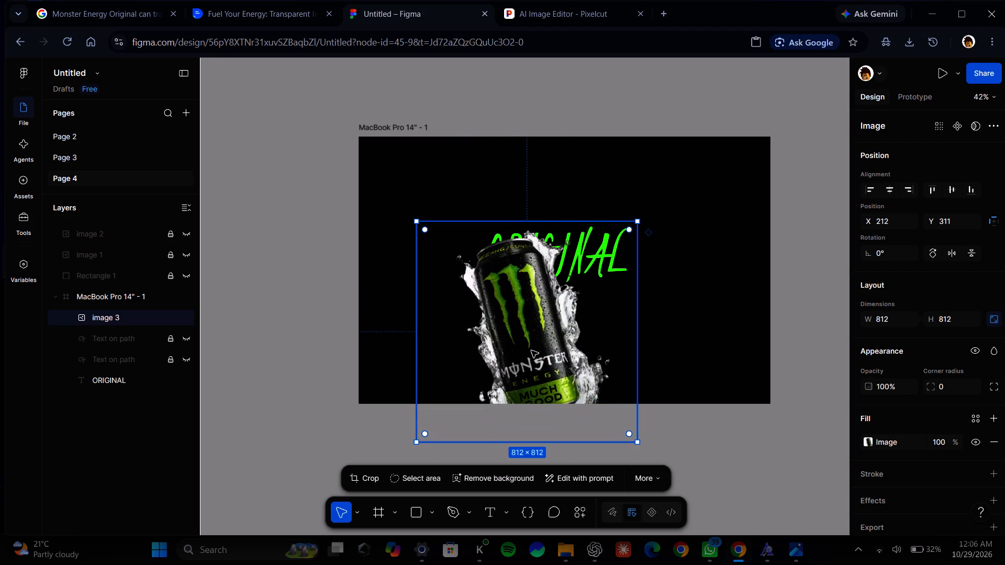
{"action": "left_click_drag", "start_coordinate": [531, 351], "coordinate": [558, 279]}
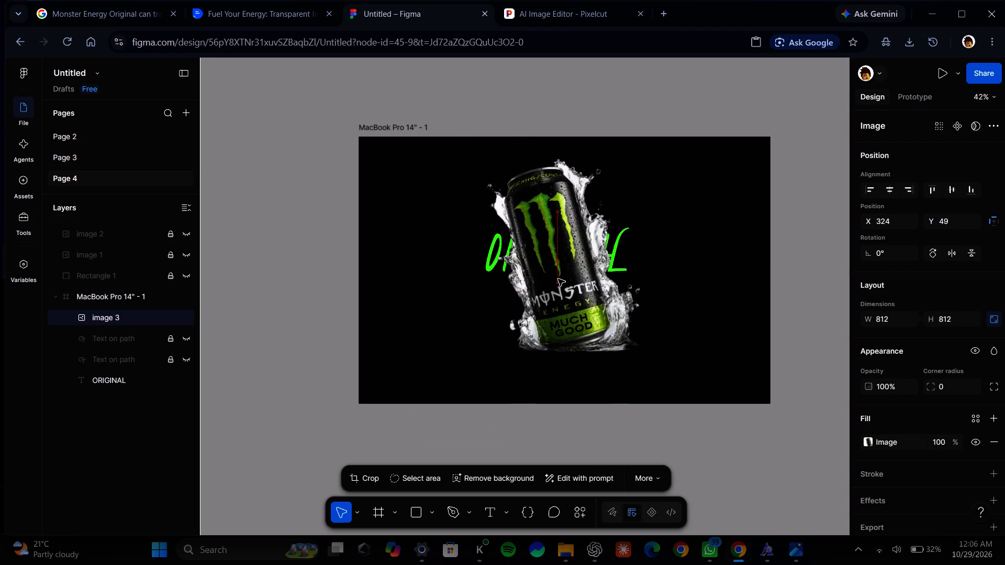
{"action": "left_click_drag", "start_coordinate": [558, 279], "coordinate": [394, 290]}
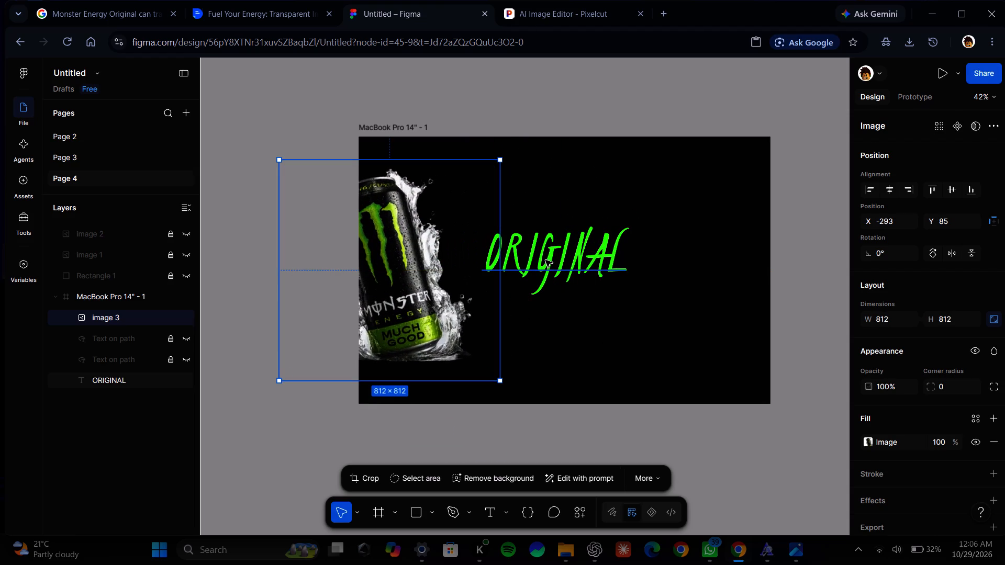
Set the ORIGINAL text to size 300, enlarge its box to about 844 × 412, and move it to about X 334, Y 247.
{"action": "left_click", "coordinate": [545, 260]}
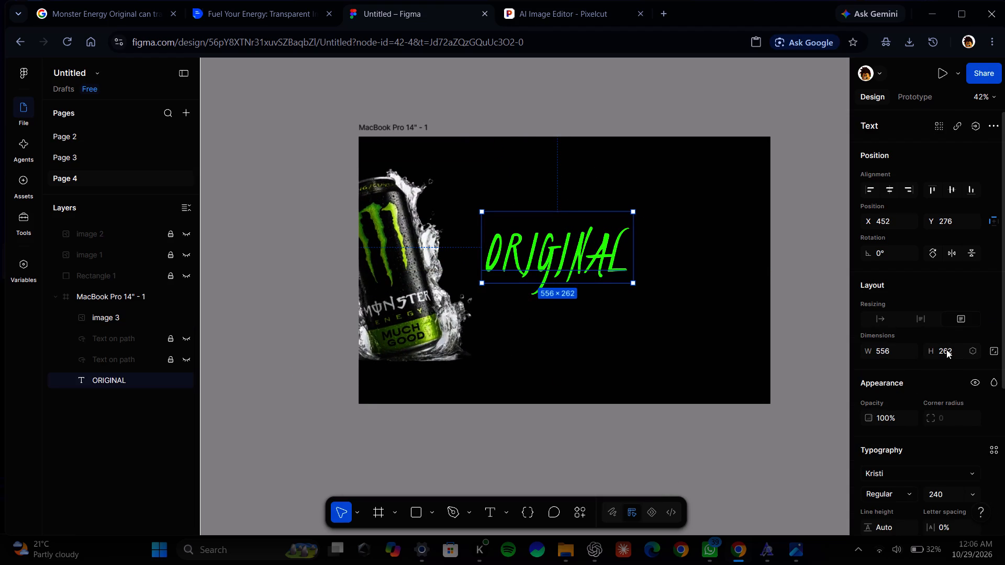
{"action": "scroll", "coordinate": [951, 350], "scroll_direction": "down", "scroll_amount": 2}
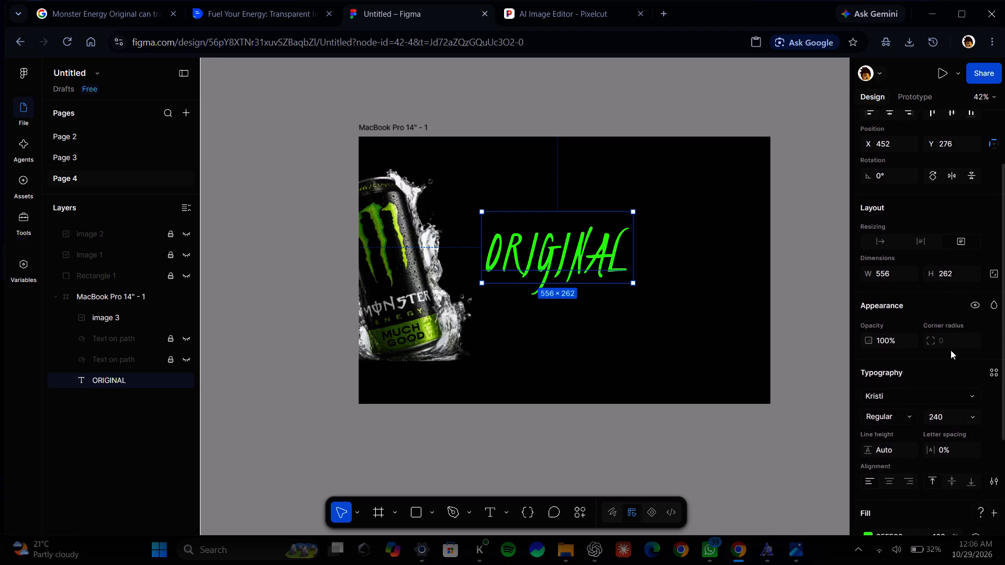
{"action": "left_click", "coordinate": [953, 415]}
{"action": "key", "text": "BackSpace"}
{"action": "key", "text": "BackSpace"}
{"action": "type", "text": "300"}
{"action": "key", "text": "Return"}
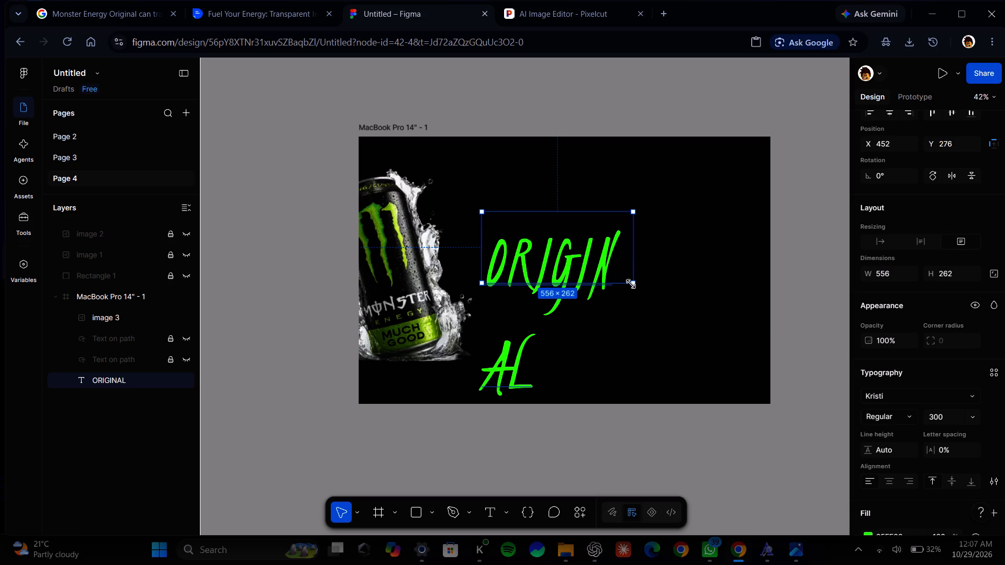
{"action": "left_click_drag", "start_coordinate": [631, 284], "coordinate": [711, 323]}
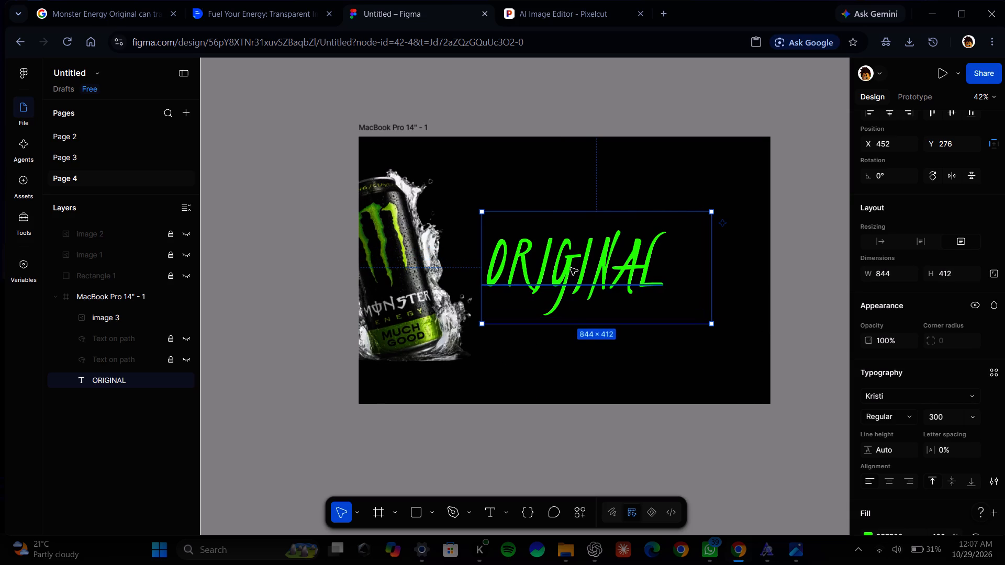
{"action": "left_click_drag", "start_coordinate": [583, 274], "coordinate": [549, 266]}
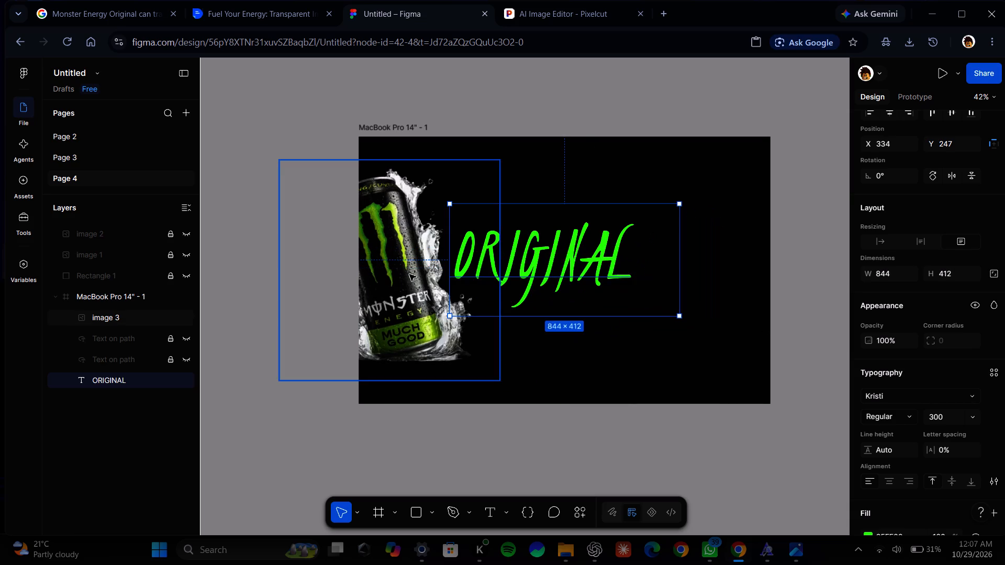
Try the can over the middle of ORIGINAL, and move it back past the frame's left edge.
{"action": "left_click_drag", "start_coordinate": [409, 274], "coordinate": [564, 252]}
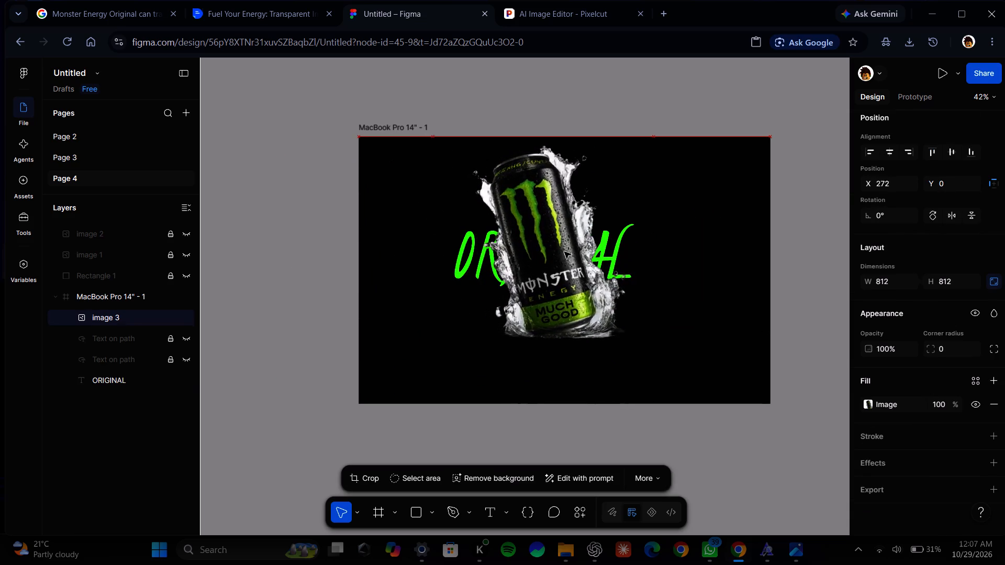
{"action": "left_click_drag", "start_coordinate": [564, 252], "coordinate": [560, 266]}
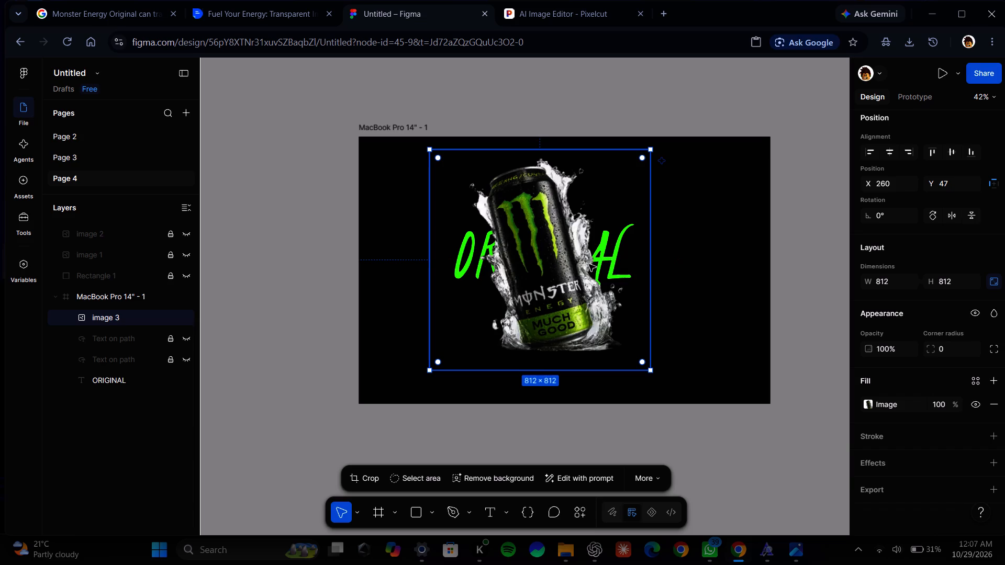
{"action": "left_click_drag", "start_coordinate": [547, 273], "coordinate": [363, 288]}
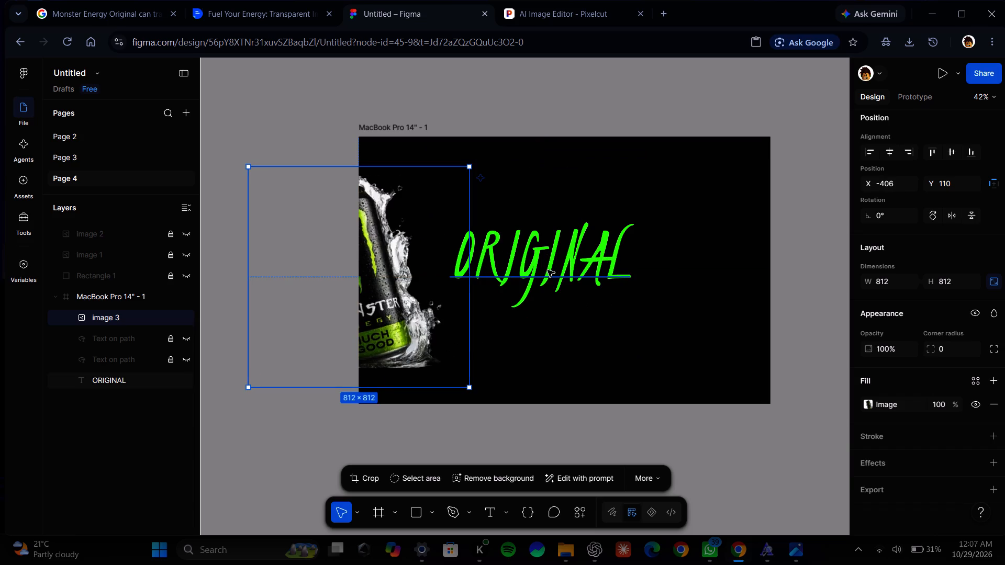
Resize the ORIGINAL text box to about 1046 × 361.
{"action": "left_click", "coordinate": [549, 269]}
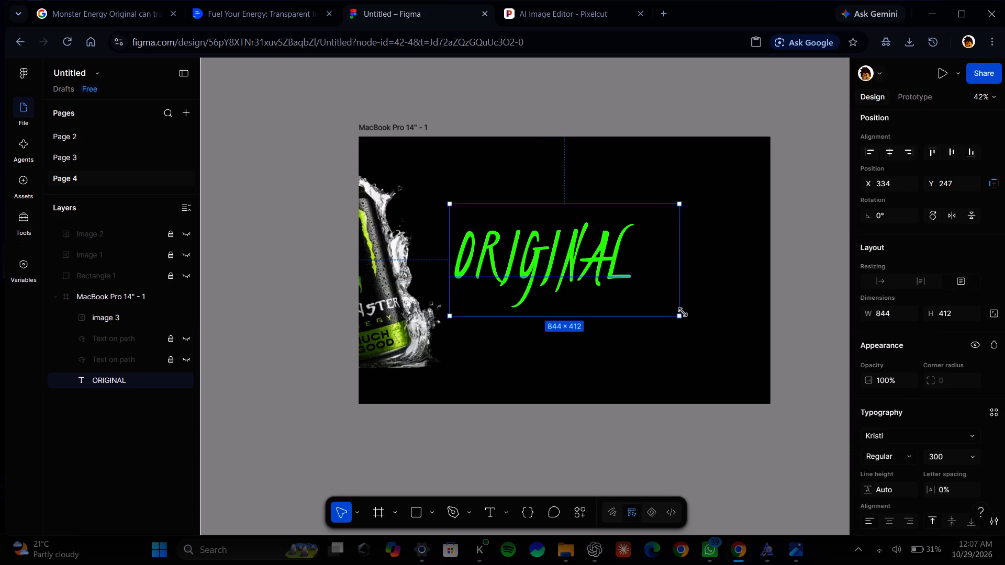
{"action": "left_click_drag", "start_coordinate": [678, 319], "coordinate": [681, 318]}
{"action": "left_click_drag", "start_coordinate": [681, 318], "coordinate": [734, 302]}
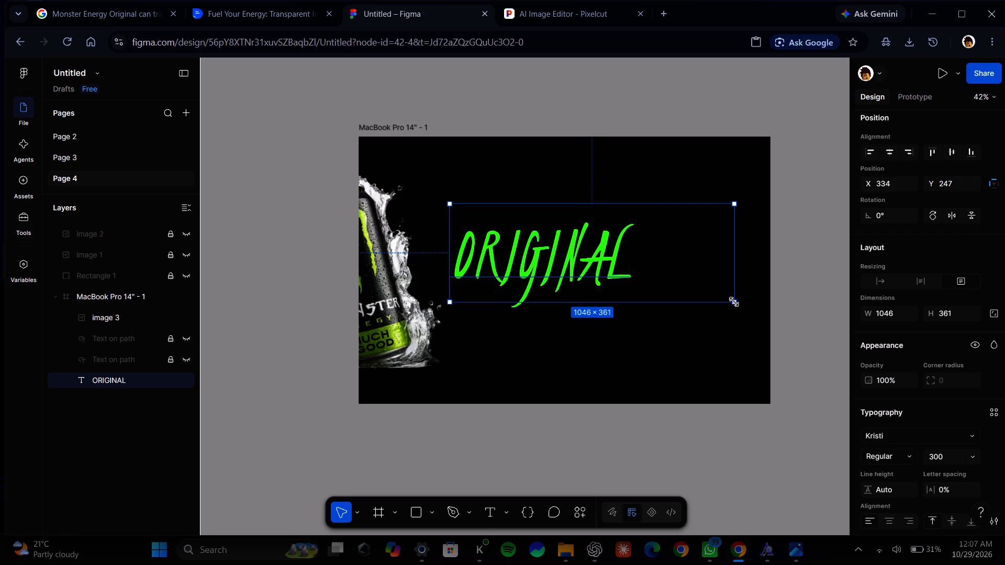
Insert two spaces between ORIG and INAL and shift the text left to about X 214, Y 247.
{"action": "left_click", "coordinate": [540, 261]}
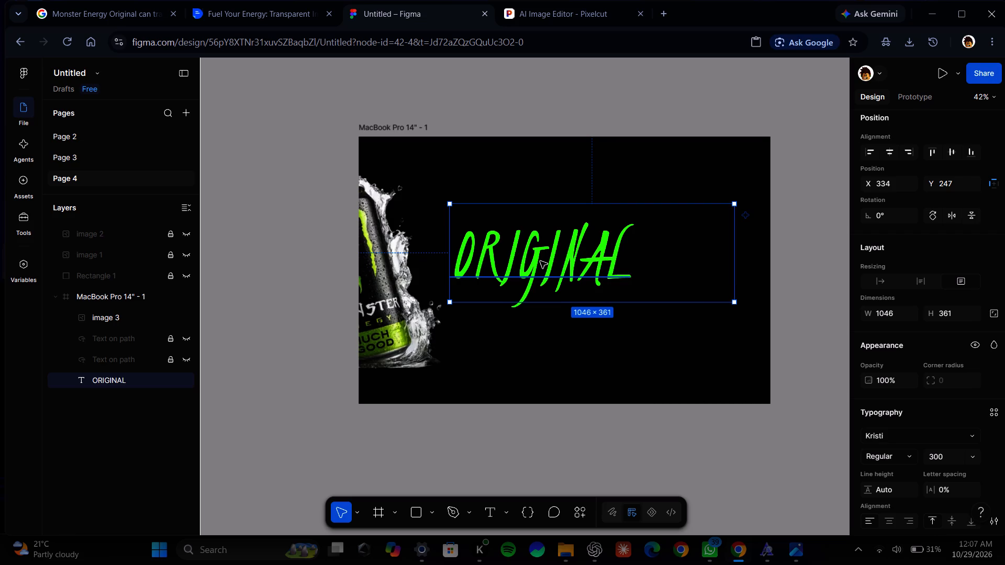
{"action": "double_click", "coordinate": [559, 264]}
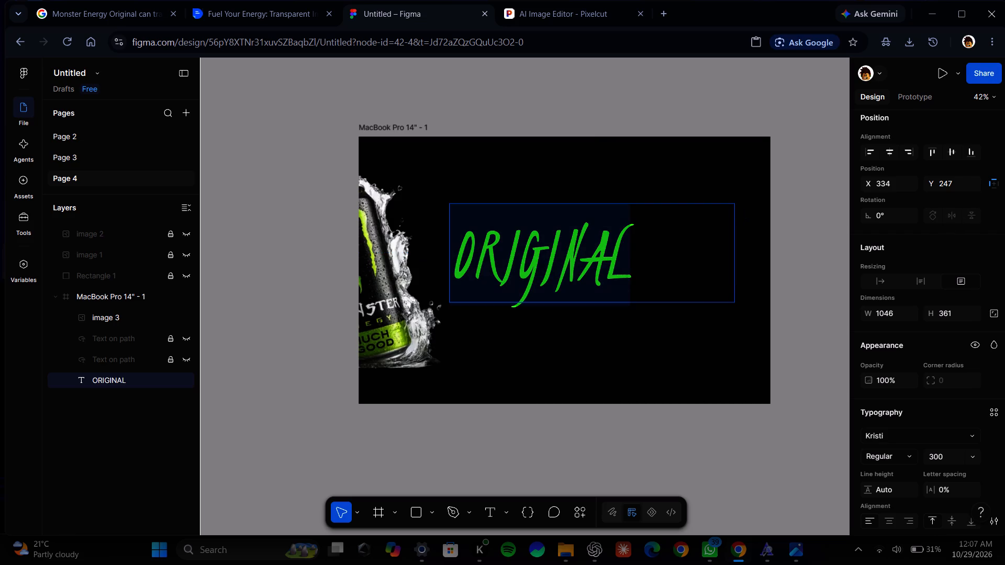
{"action": "left_click", "coordinate": [545, 258]}
{"action": "key", "text": "space"}
{"action": "key", "text": "space"}
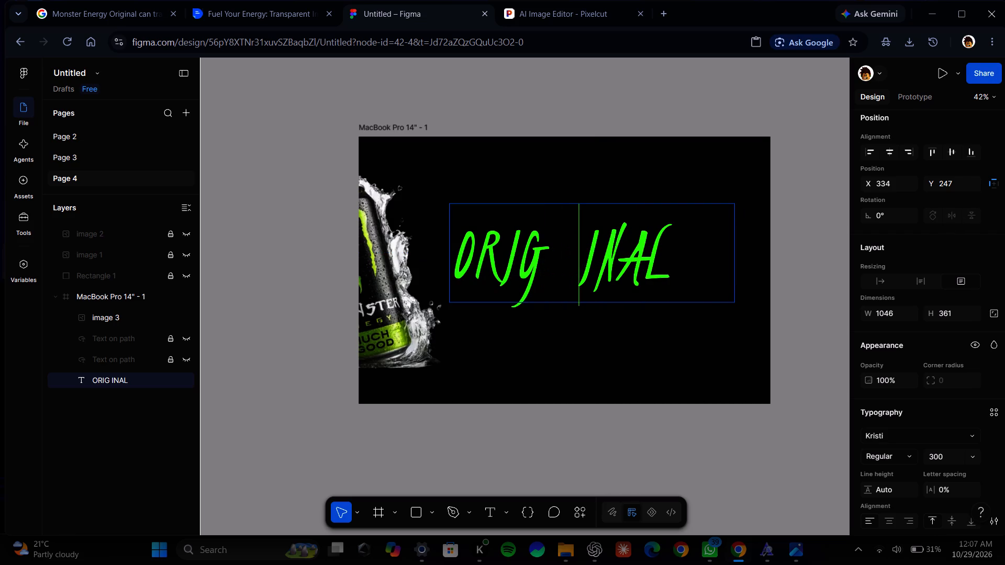
{"action": "left_click", "coordinate": [674, 330]}
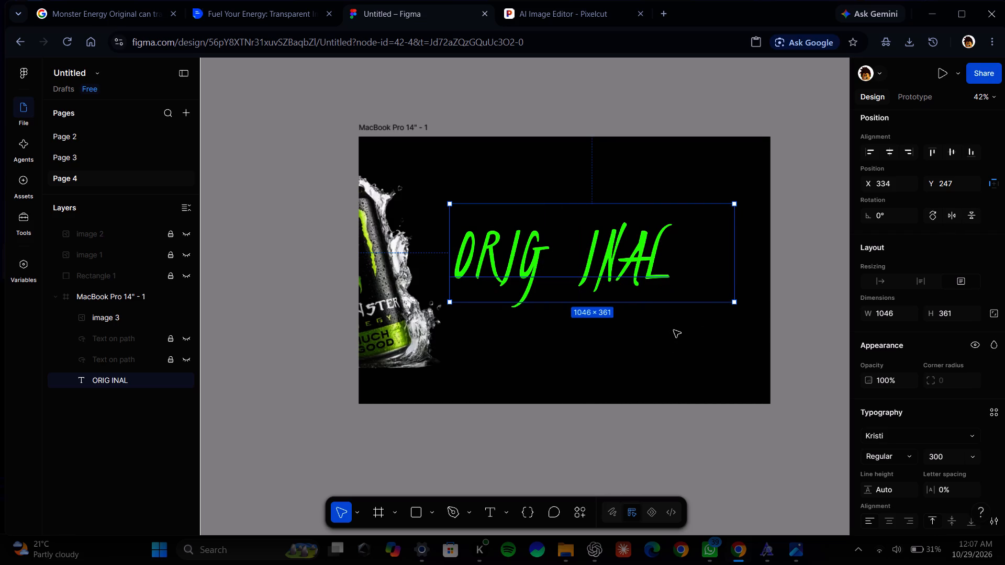
{"action": "left_click_drag", "start_coordinate": [680, 273], "coordinate": [648, 272]}
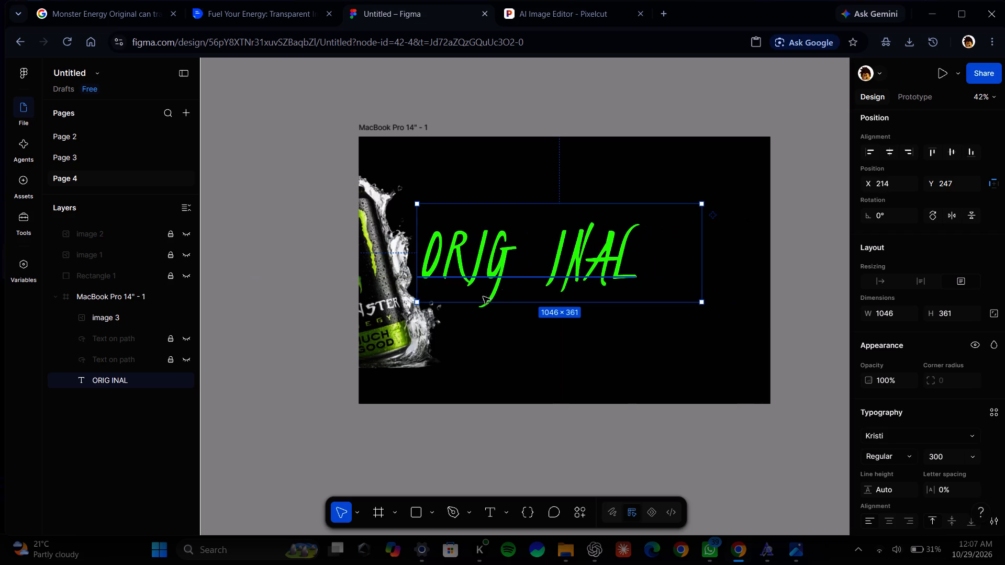
Place the can over the middle of the text, centred horizontally in the frame at about X 350, Y 63.
{"action": "left_click_drag", "start_coordinate": [395, 327], "coordinate": [569, 296]}
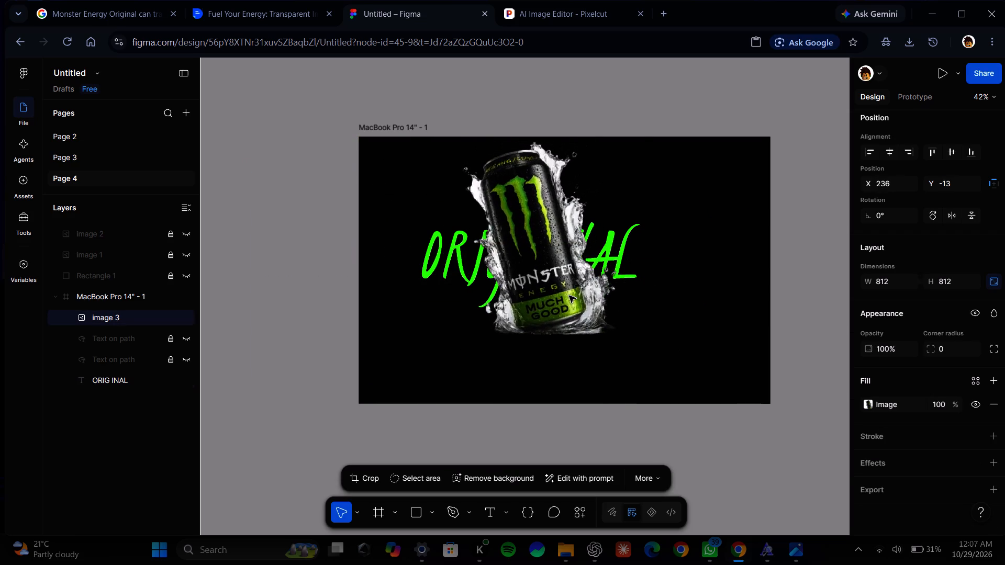
{"action": "left_click_drag", "start_coordinate": [569, 296], "coordinate": [569, 305]}
{"action": "left_click", "coordinate": [622, 256]}
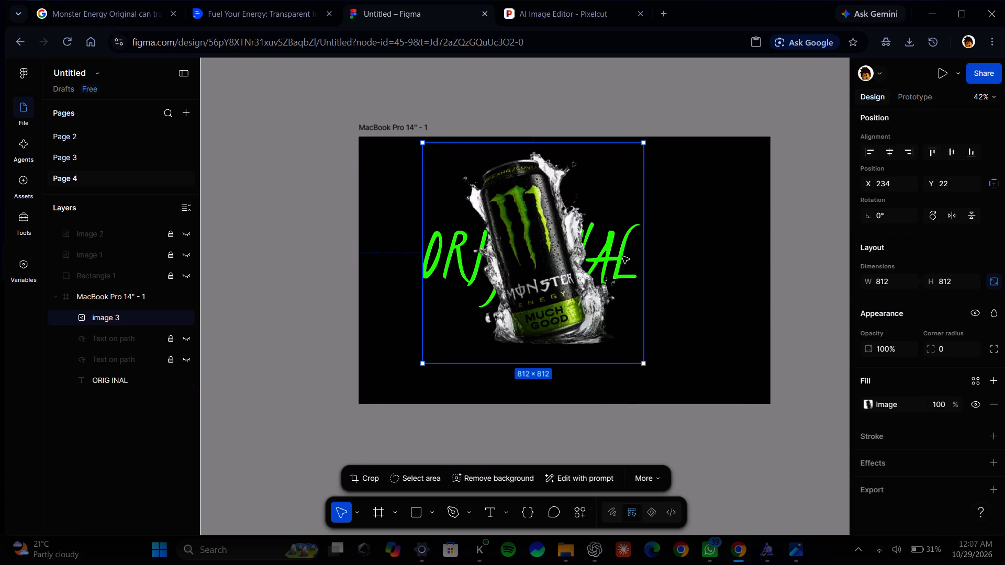
{"action": "left_click", "coordinate": [685, 280]}
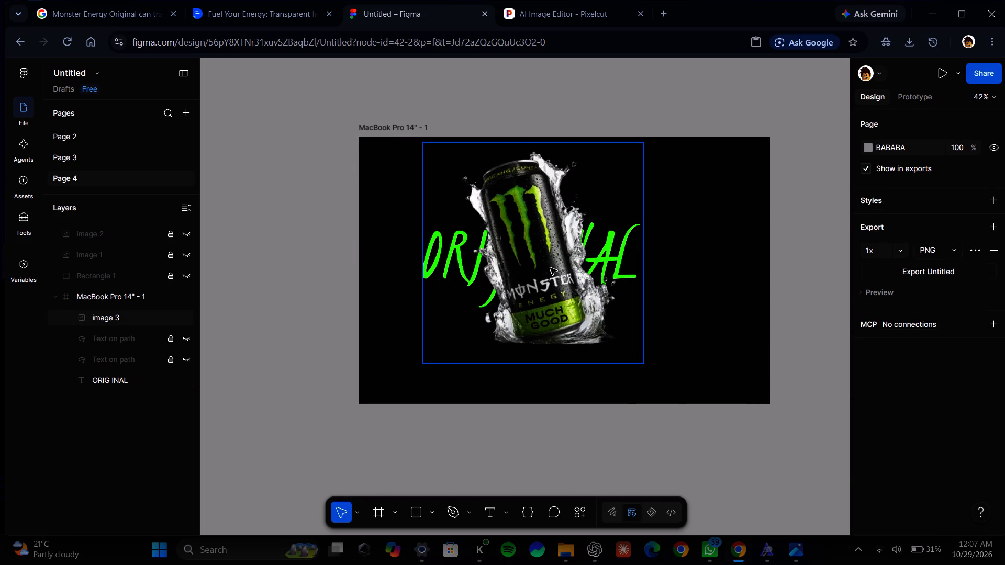
{"action": "left_click_drag", "start_coordinate": [550, 268], "coordinate": [579, 279]}
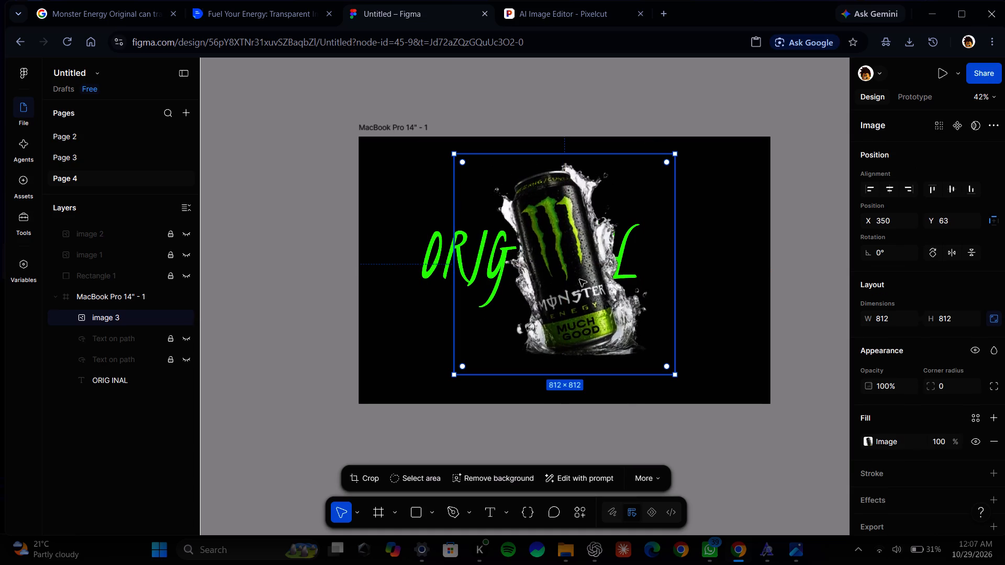
Widen the gap after ORIG by three more spaces, keeping INAL on the same line beyond the can.
{"action": "double_click", "coordinate": [441, 261]}
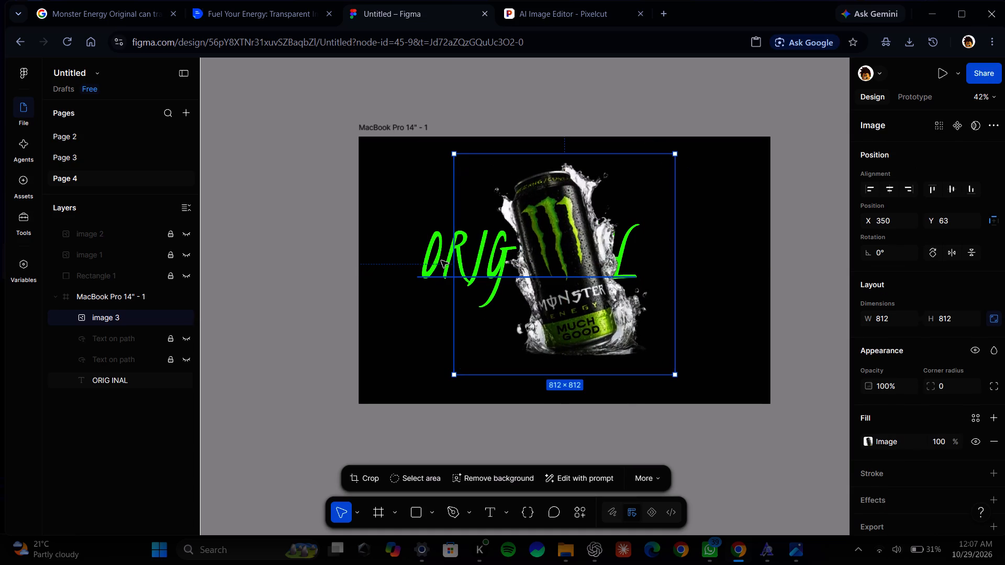
{"action": "left_click", "coordinate": [511, 259]}
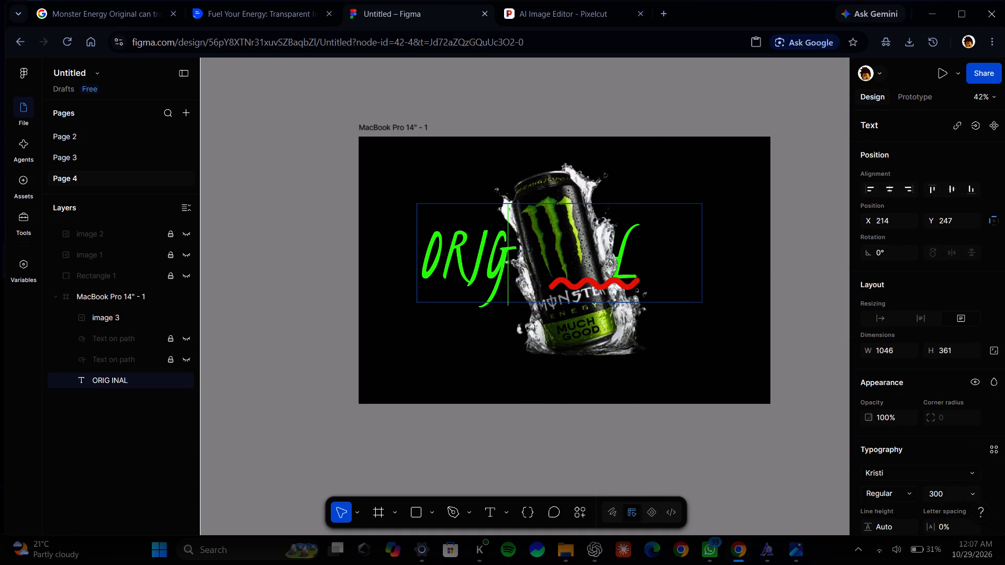
{"action": "key", "text": "space"}
{"action": "key", "text": "space"}
{"action": "key", "text": "space"}
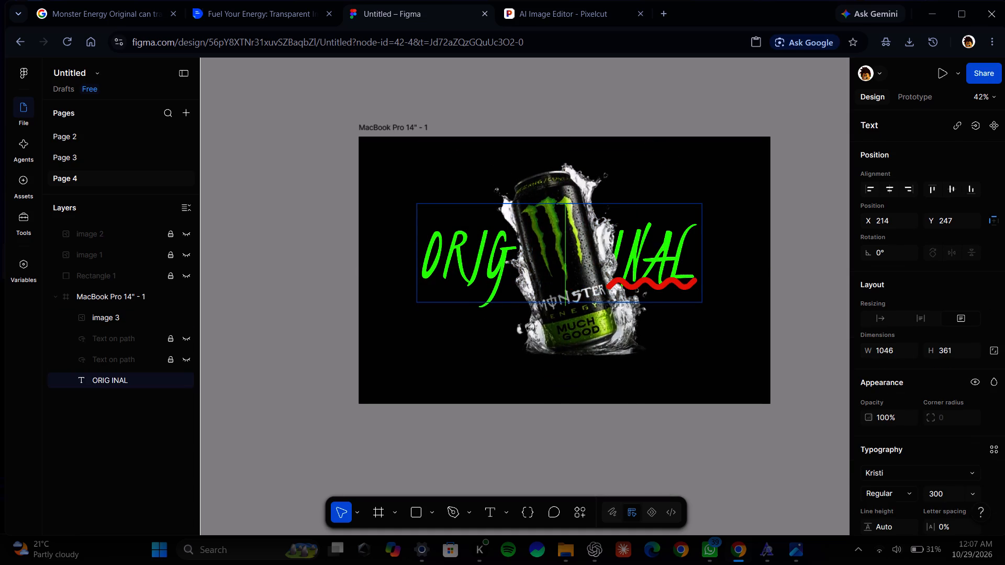
{"action": "key", "text": "space"}
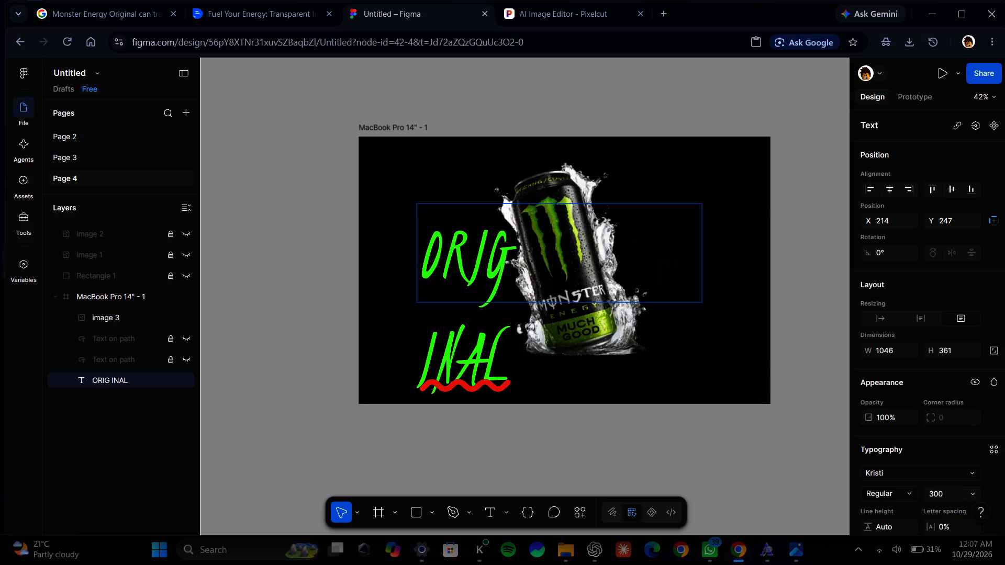
{"action": "key", "text": "BackSpace"}
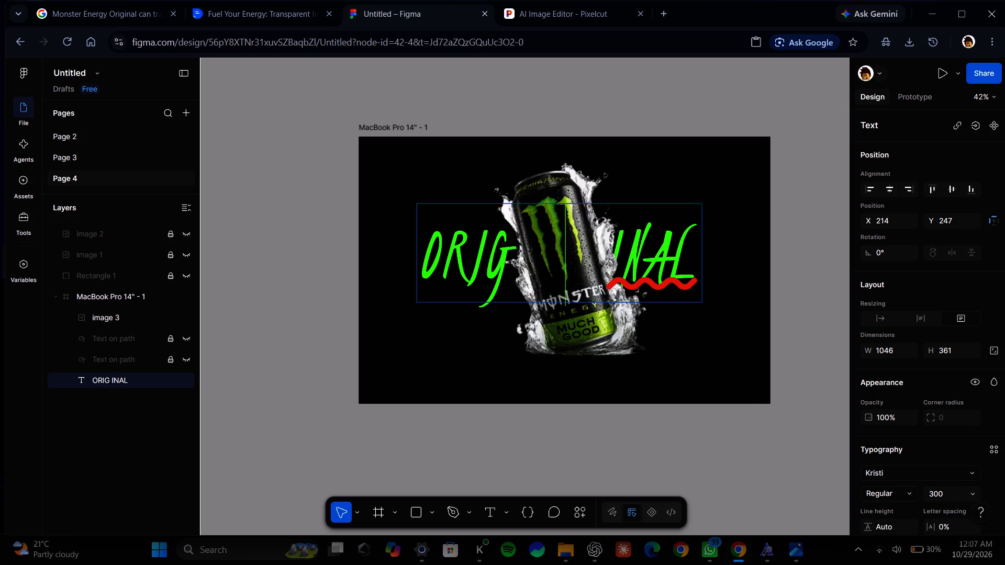
{"action": "left_click", "coordinate": [443, 320]}
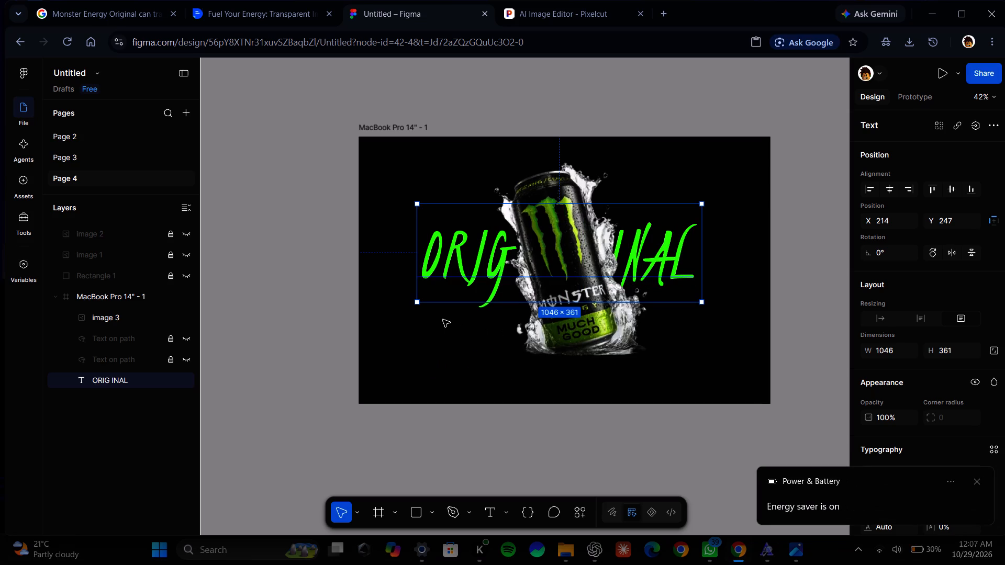
Reposition the can image over the gap between ORIG and INAL at about X 314, Y 53.
{"action": "left_click", "coordinate": [443, 320]}
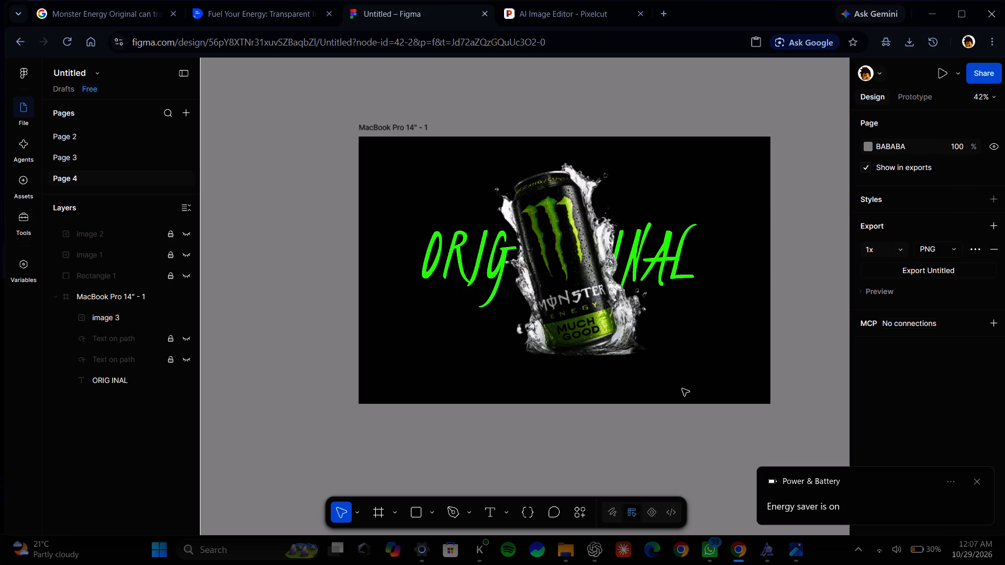
{"action": "left_click_drag", "start_coordinate": [579, 292], "coordinate": [561, 301]}
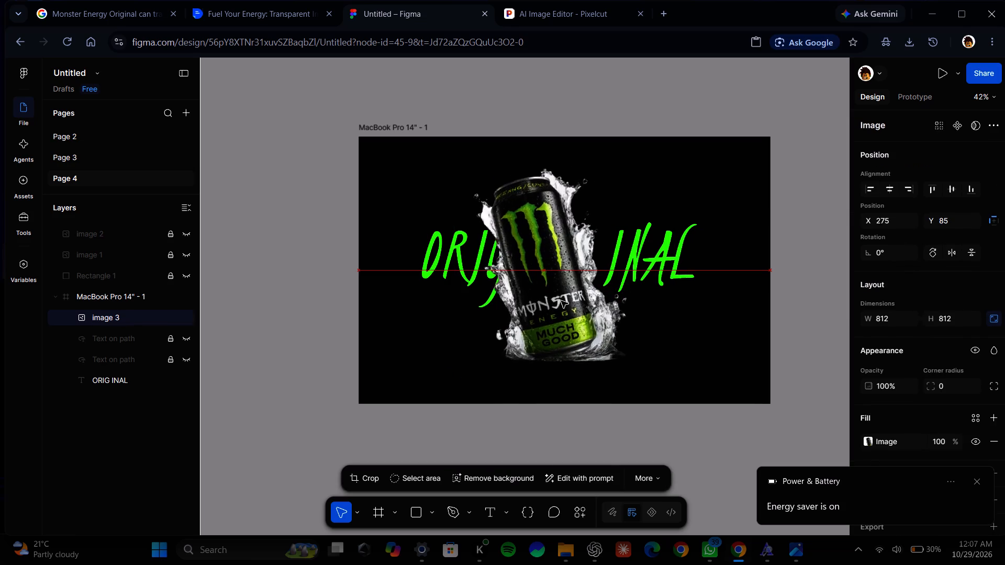
{"action": "left_click_drag", "start_coordinate": [561, 301], "coordinate": [563, 305]}
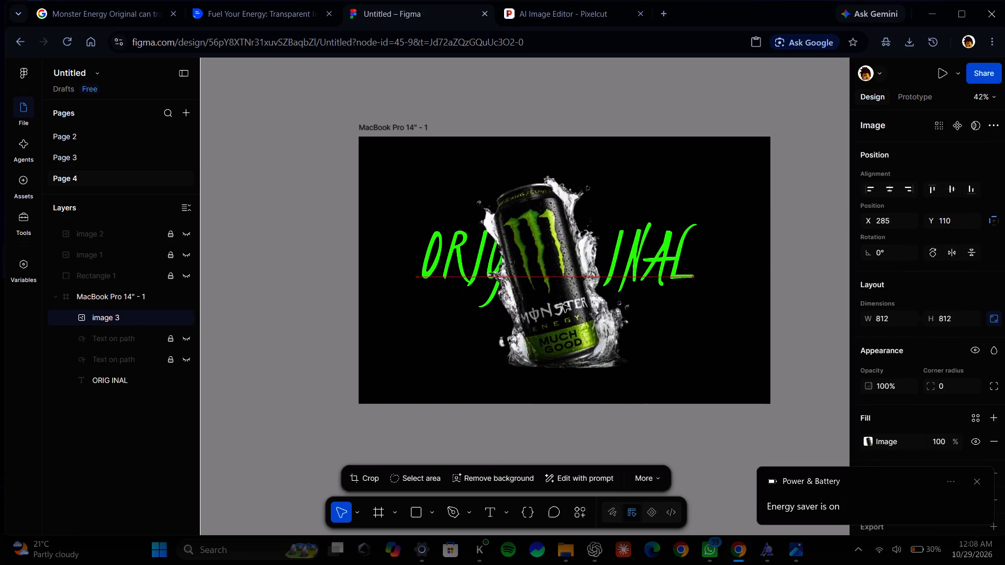
{"action": "left_click_drag", "start_coordinate": [563, 305], "coordinate": [569, 292]}
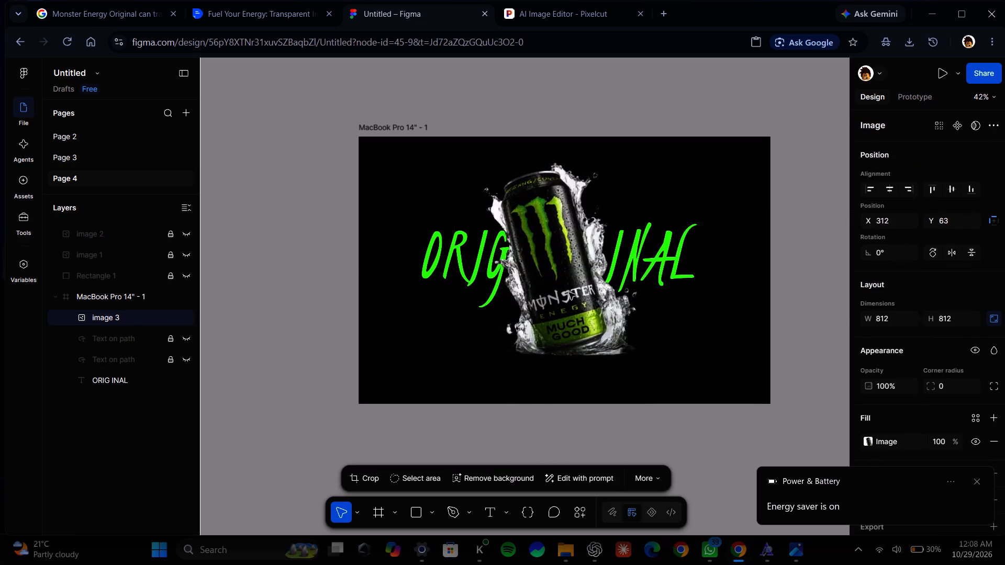
{"action": "left_click_drag", "start_coordinate": [569, 292], "coordinate": [572, 292]}
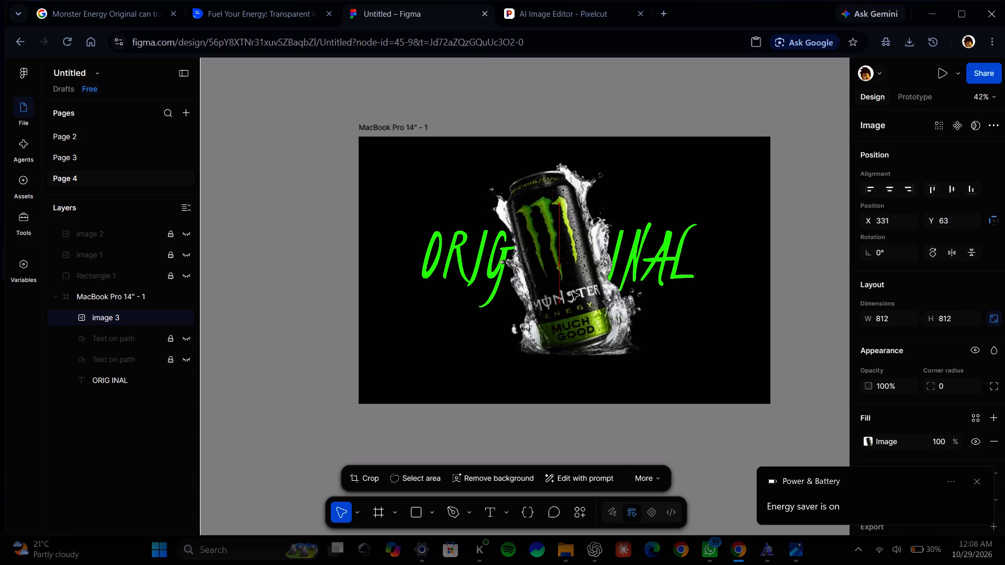
{"action": "left_click_drag", "start_coordinate": [572, 292], "coordinate": [571, 293]}
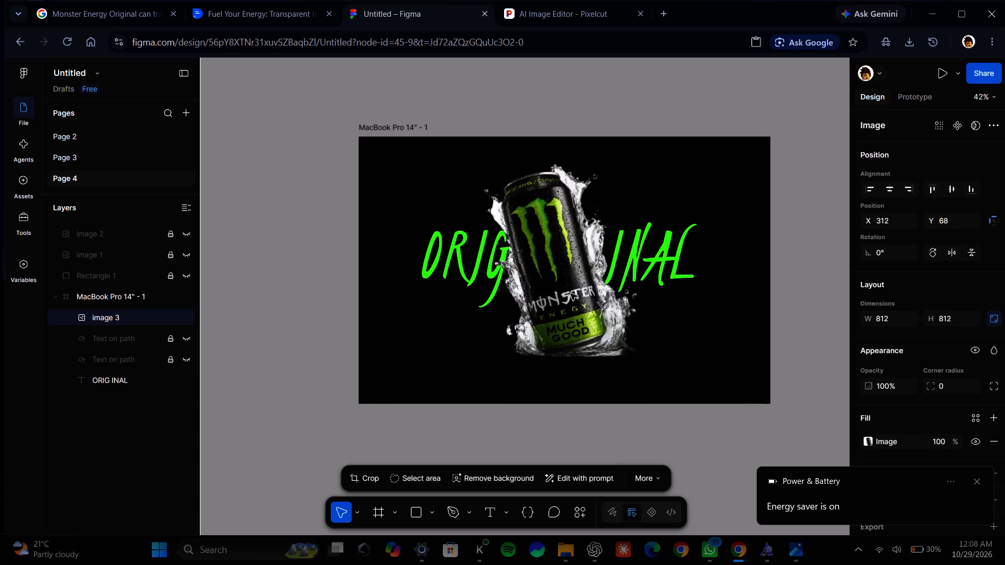
{"action": "left_click_drag", "start_coordinate": [571, 293], "coordinate": [570, 290]}
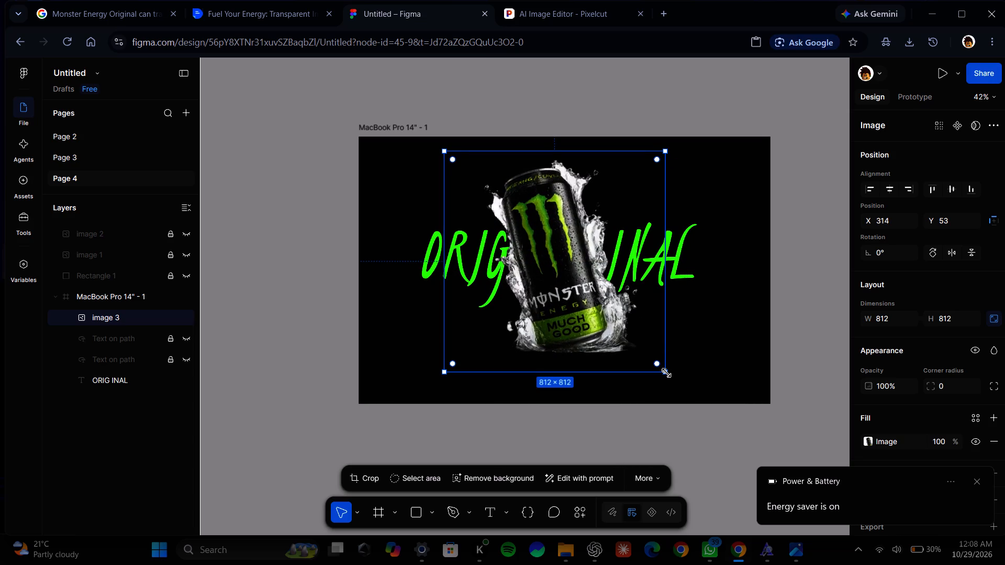
Enlarge the can image to about 855 × 855 and shift it to about X 309, Y 43.
{"action": "left_click_drag", "start_coordinate": [666, 373], "coordinate": [677, 380]}
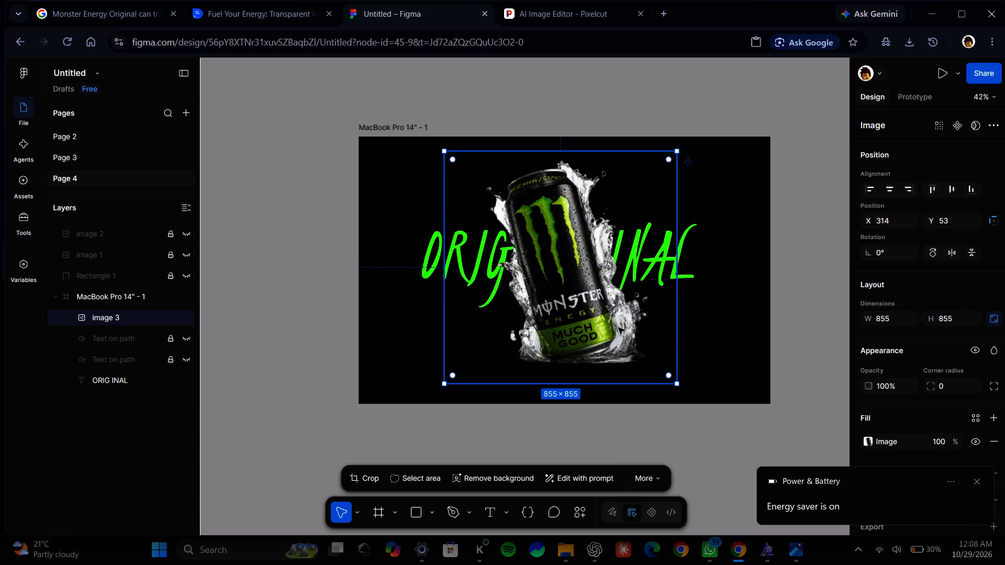
{"action": "left_click", "coordinate": [618, 327]}
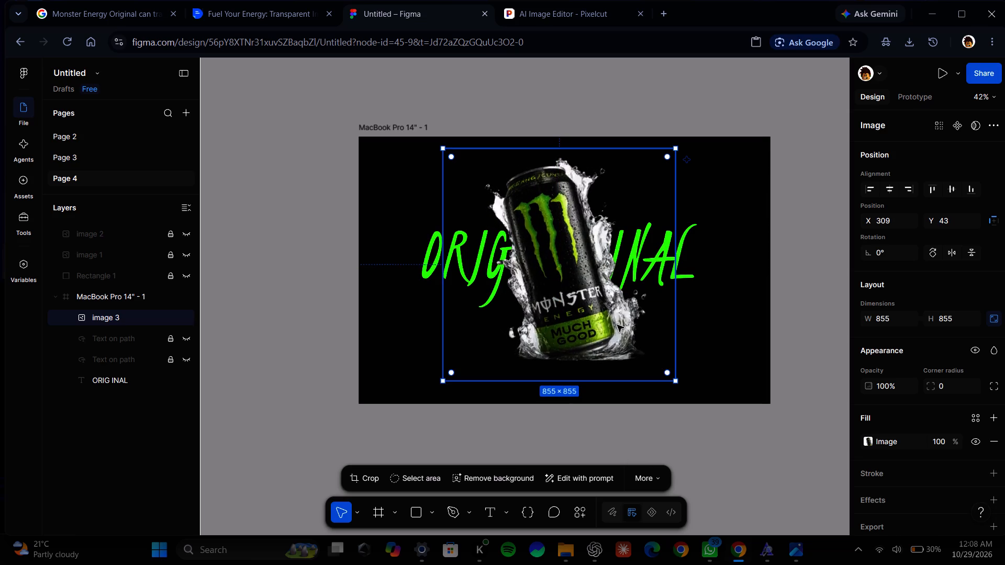
{"action": "left_click", "coordinate": [725, 342]}
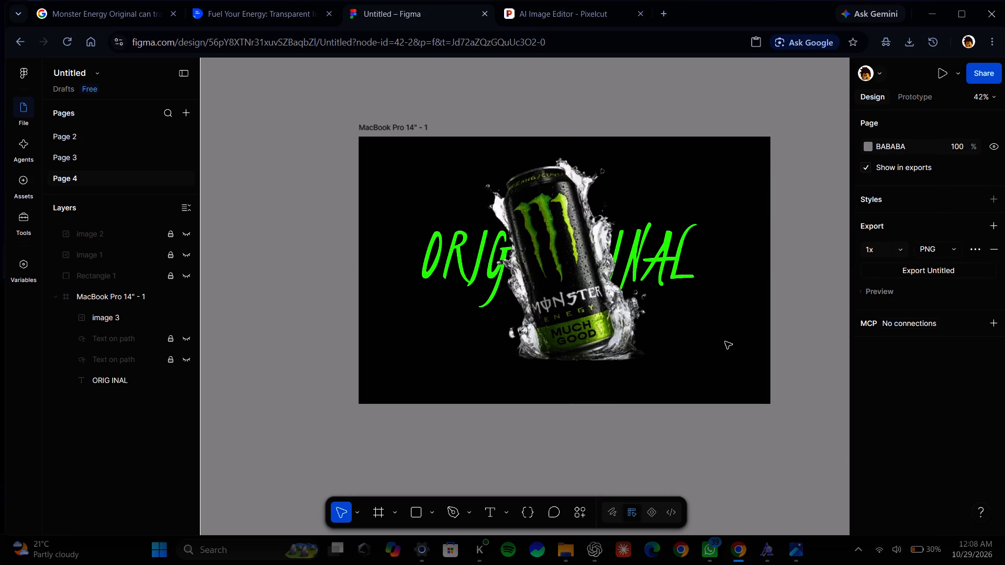
Open the most recently downloaded WhatsApp Image PNG in Photos, copy the green-splash can image to the clipboard, and close the viewer.
{"action": "left_click", "coordinate": [897, 46]}
{"action": "left_click", "coordinate": [997, 19]}
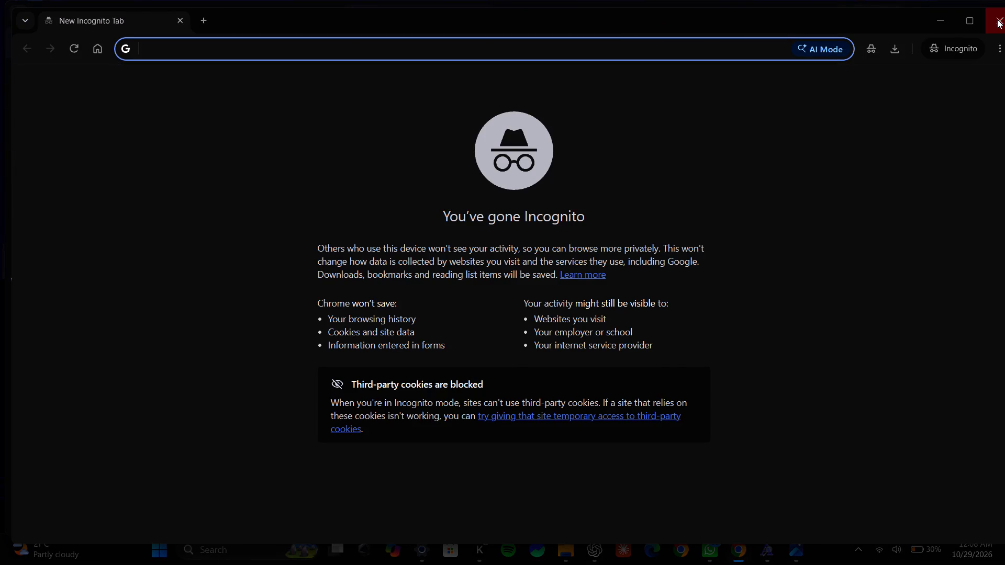
{"action": "left_click", "coordinate": [920, 37]}
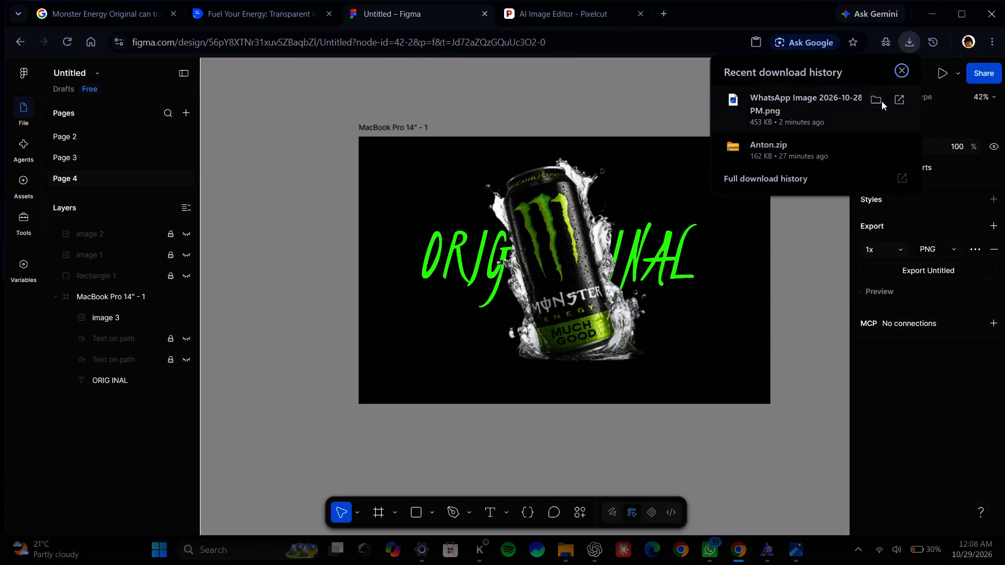
{"action": "left_click", "coordinate": [825, 106]}
{"action": "double_click", "coordinate": [426, 287]}
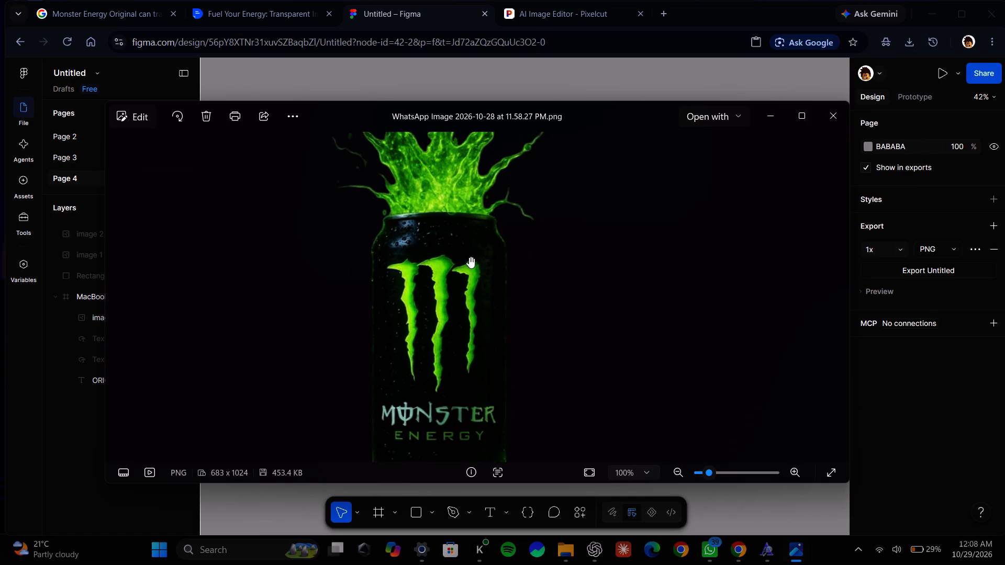
{"action": "scroll", "coordinate": [438, 252], "scroll_direction": "down", "scroll_amount": 1, "text": "ctrl"}
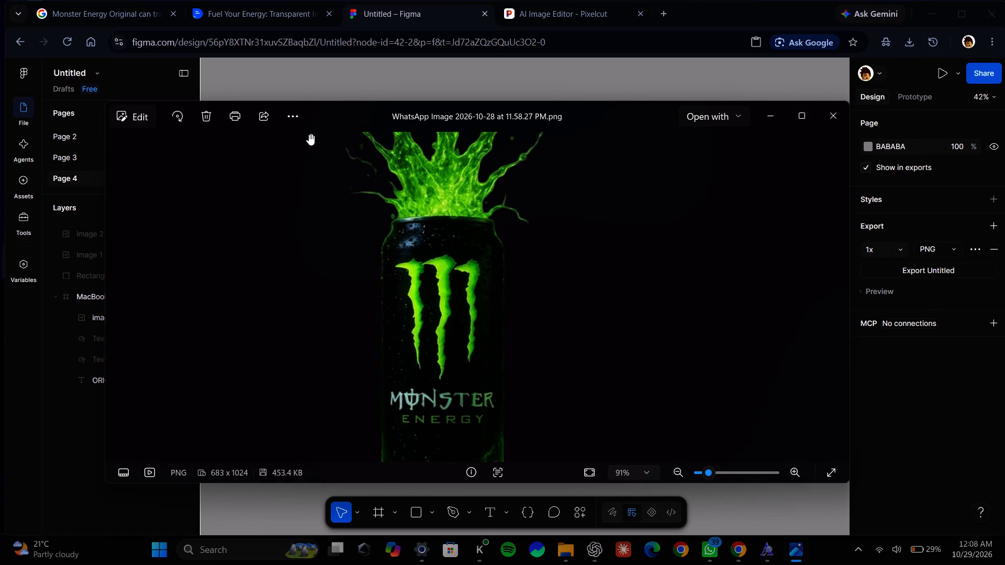
{"action": "left_click", "coordinate": [303, 122]}
{"action": "left_click", "coordinate": [259, 161]}
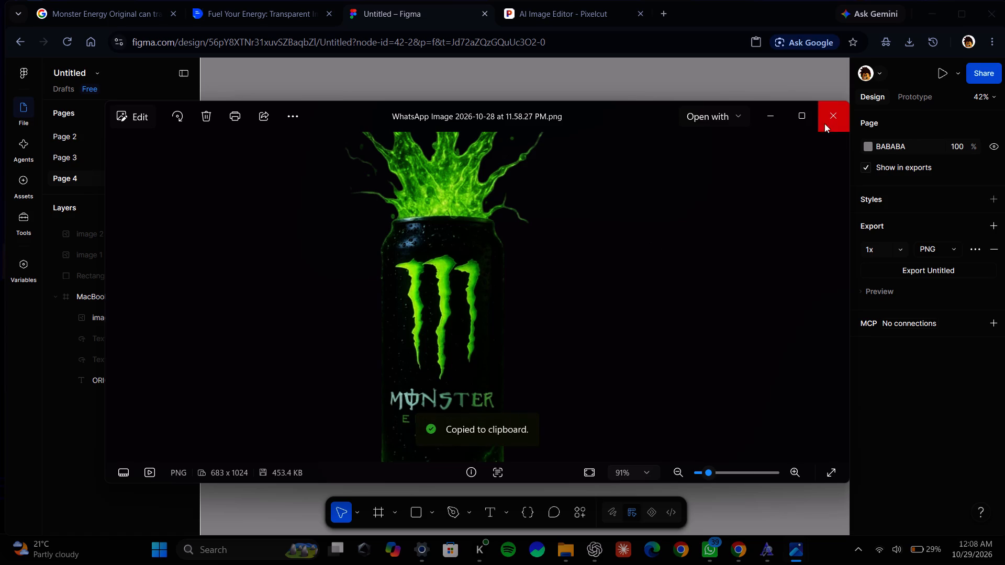
{"action": "left_click", "coordinate": [838, 118]}
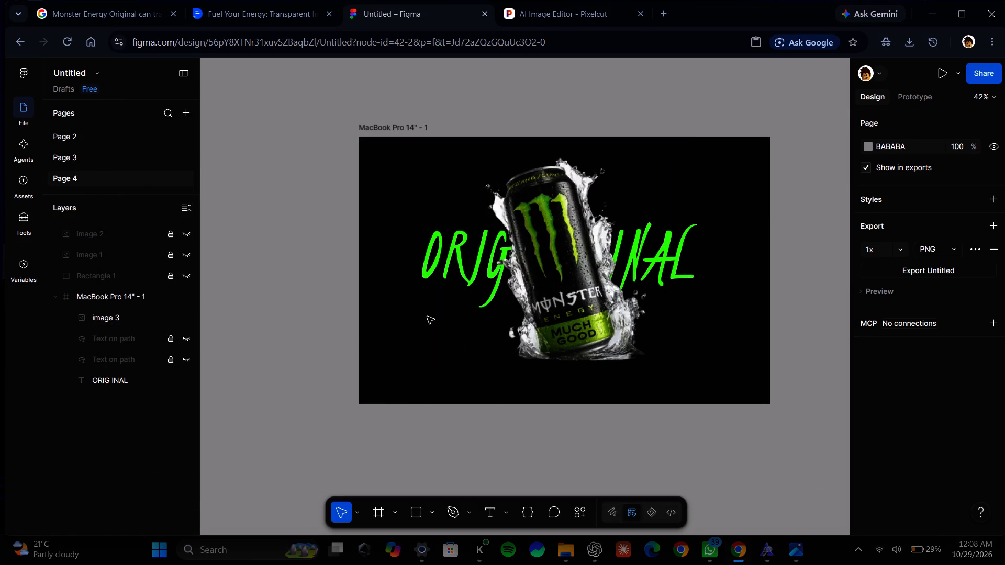
Paste the copied green-splash Monster can image onto the page and move it mostly outside the frame on its left.
{"action": "left_click", "coordinate": [427, 317]}
{"action": "key", "text": "ctrl+v"}
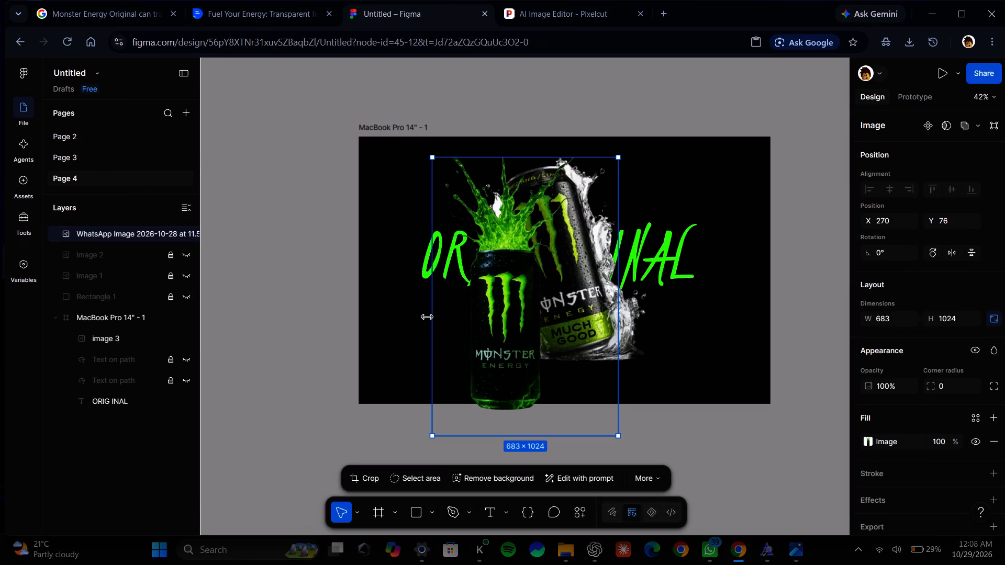
{"action": "left_click_drag", "start_coordinate": [492, 319], "coordinate": [381, 330]}
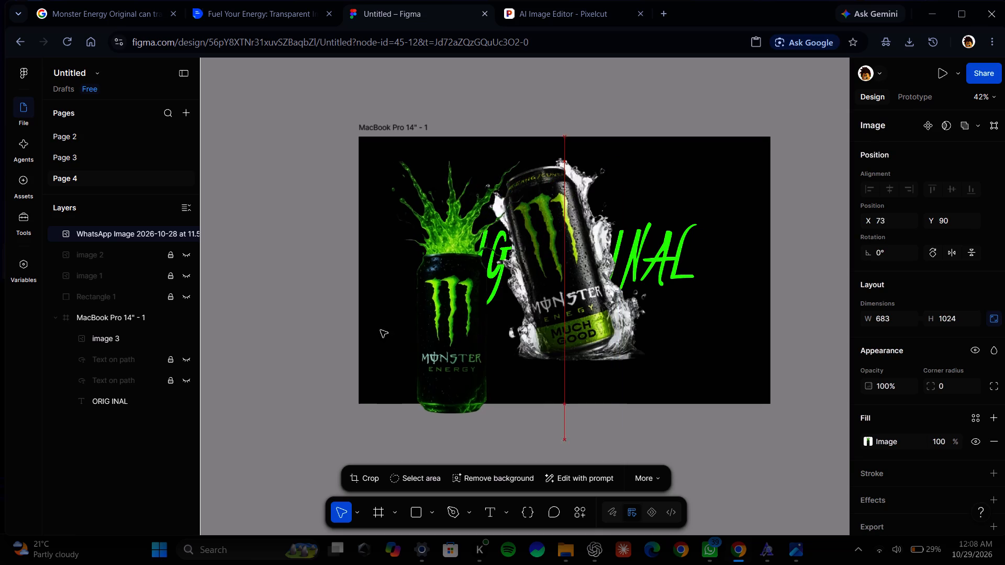
{"action": "left_click_drag", "start_coordinate": [381, 330], "coordinate": [302, 346]}
Lock and hide image 3, the white-splash can.
{"action": "left_click", "coordinate": [586, 284]}
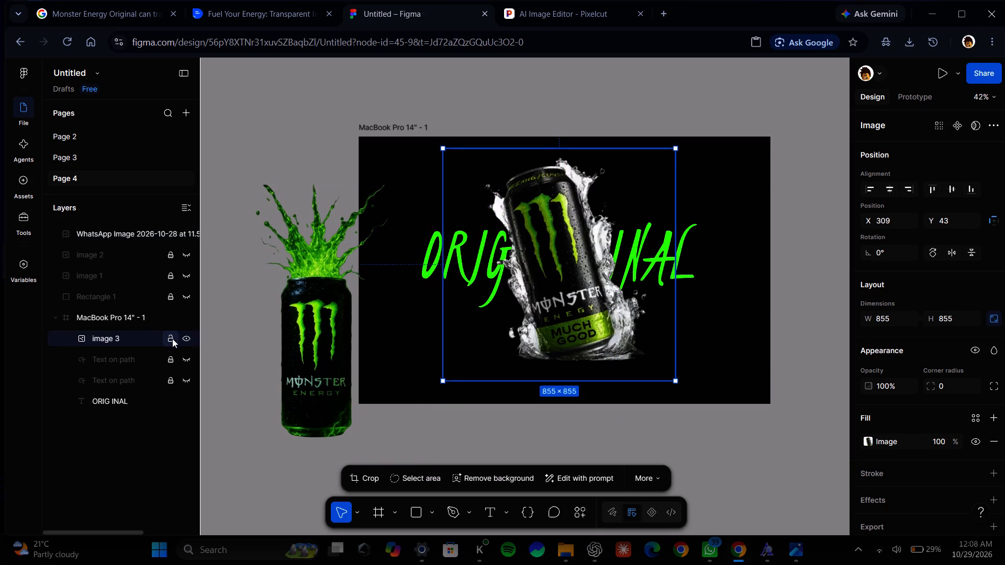
{"action": "left_click", "coordinate": [172, 338]}
{"action": "left_click", "coordinate": [189, 342]}
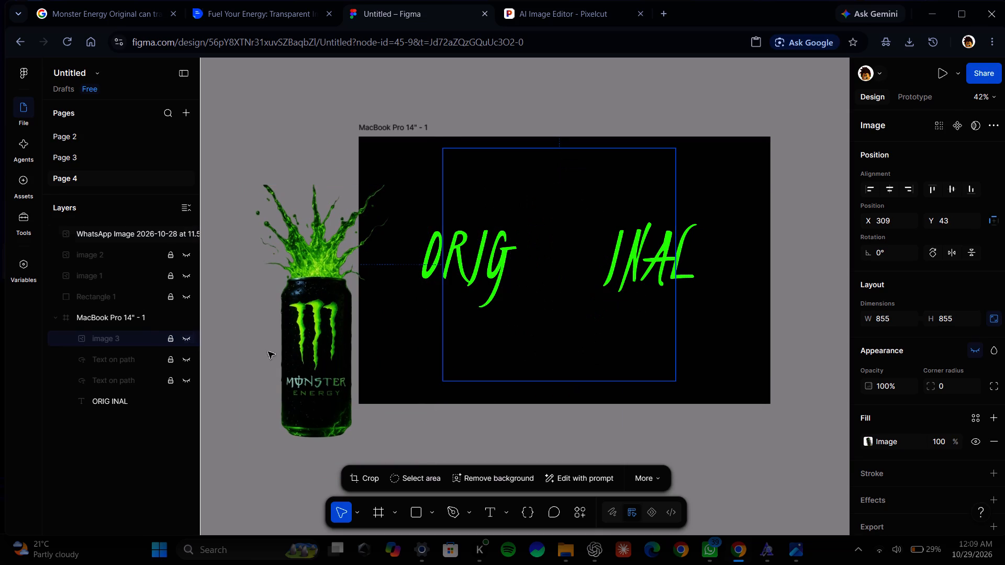
Move the green-splash can into the MacBook Pro frame and scale it down to about 509 × 763.
{"action": "left_click_drag", "start_coordinate": [289, 324], "coordinate": [521, 285]}
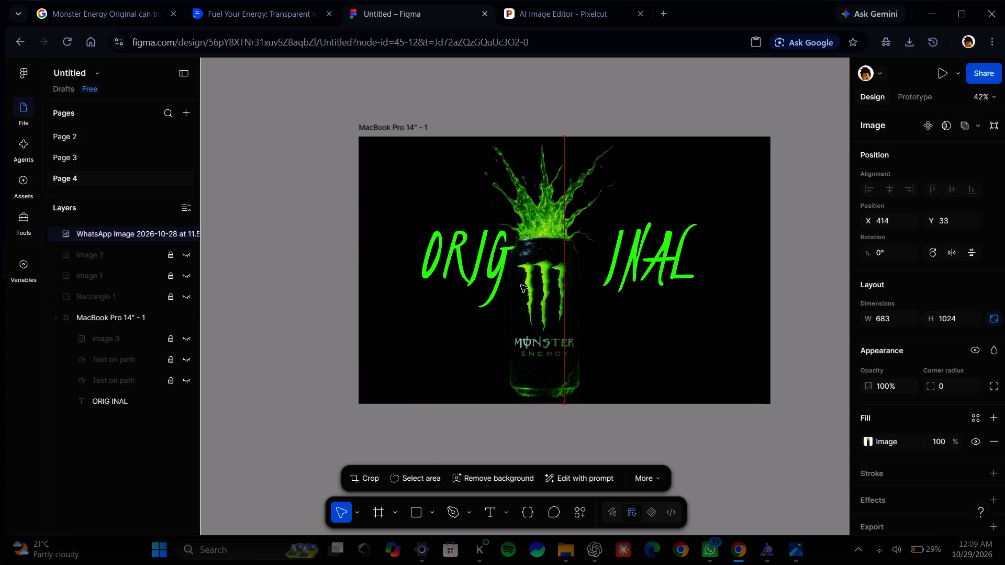
{"action": "left_click_drag", "start_coordinate": [521, 285], "coordinate": [526, 262]}
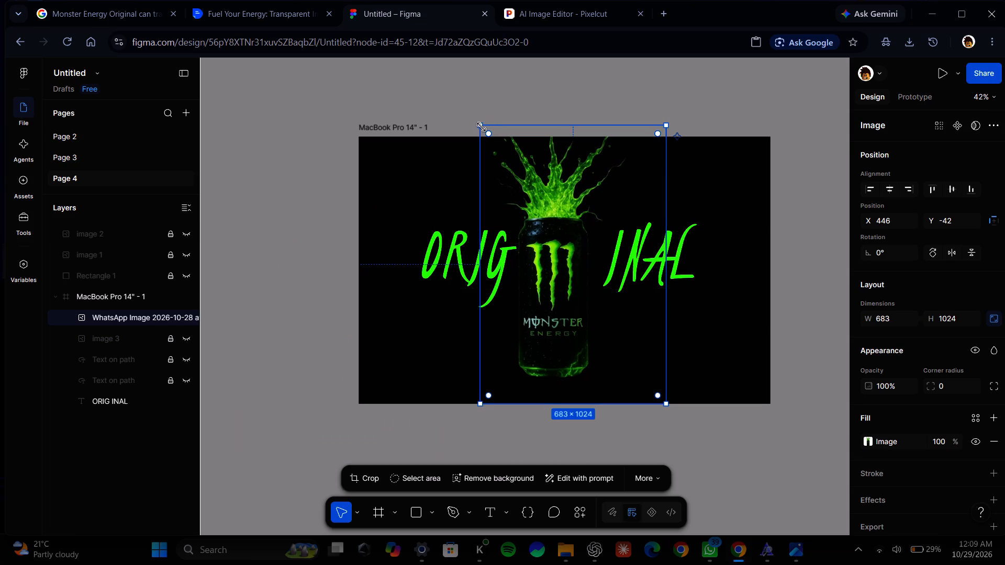
{"action": "left_click_drag", "start_coordinate": [481, 127], "coordinate": [527, 207]}
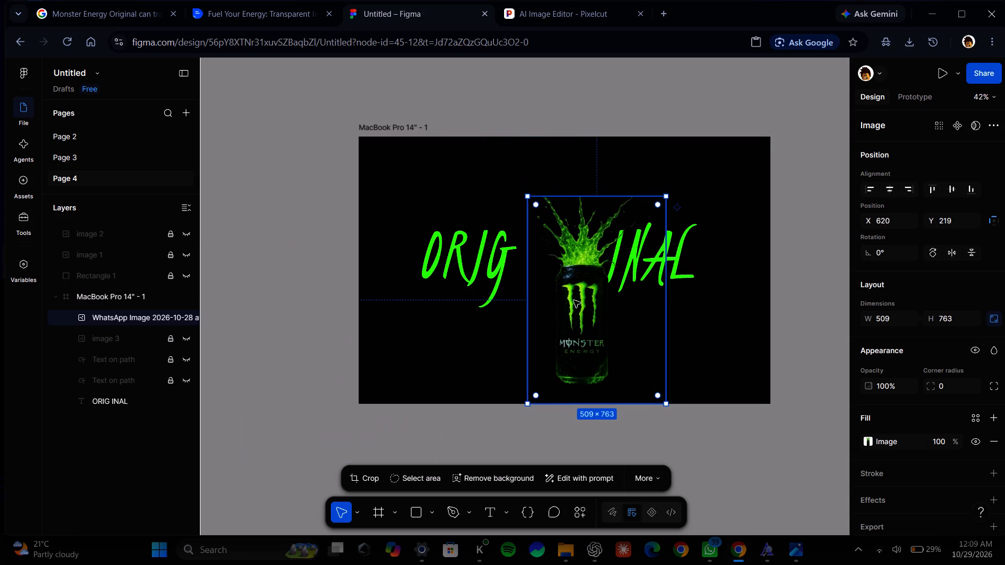
Move the can aside toward the frame's left edge and delete two spaces from the gap before INAL.
{"action": "left_click_drag", "start_coordinate": [584, 321], "coordinate": [428, 306]}
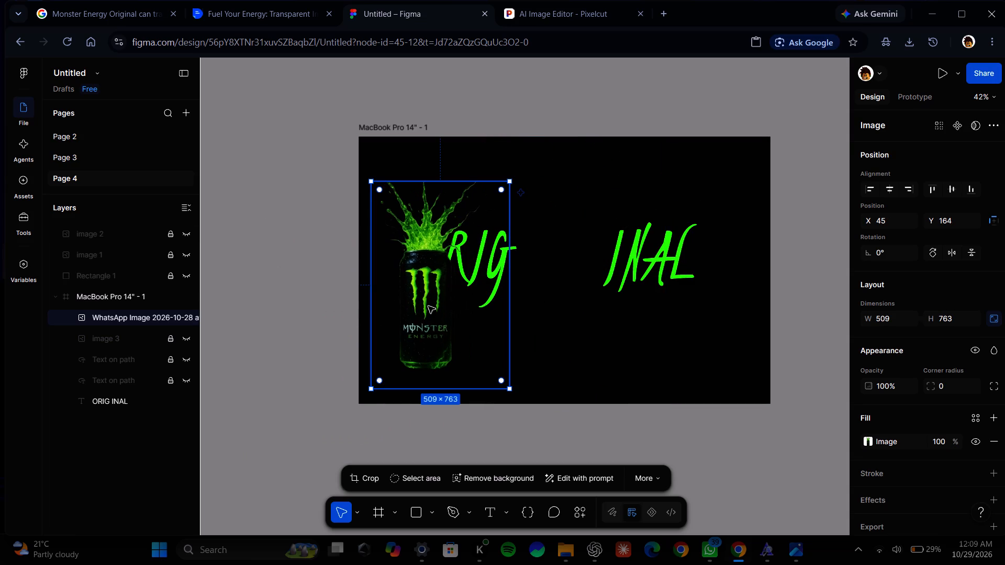
{"action": "left_click", "coordinate": [633, 268]}
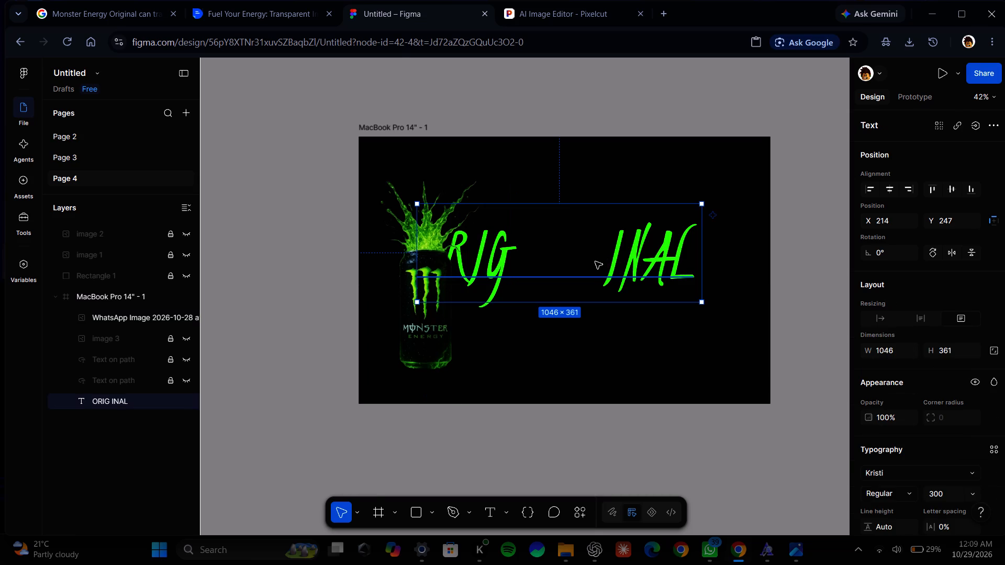
{"action": "double_click", "coordinate": [595, 262]}
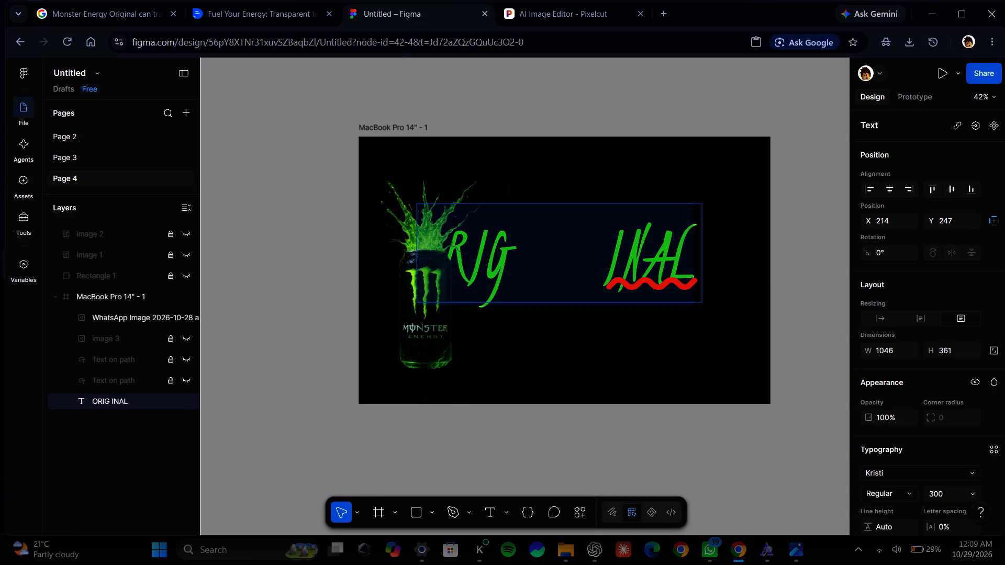
{"action": "left_click", "coordinate": [595, 262]}
{"action": "key", "text": "BackSpace"}
{"action": "key", "text": "BackSpace"}
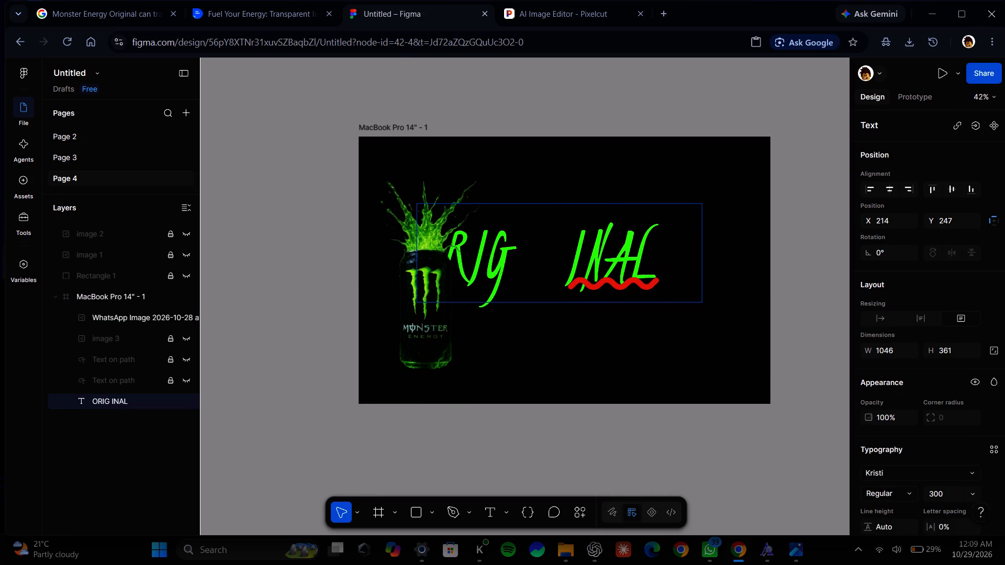
Place the can back in the gap between ORIG and INAL, at about X 468, Y 27.
{"action": "left_click", "coordinate": [421, 334]}
{"action": "left_click_drag", "start_coordinate": [421, 334], "coordinate": [525, 282]}
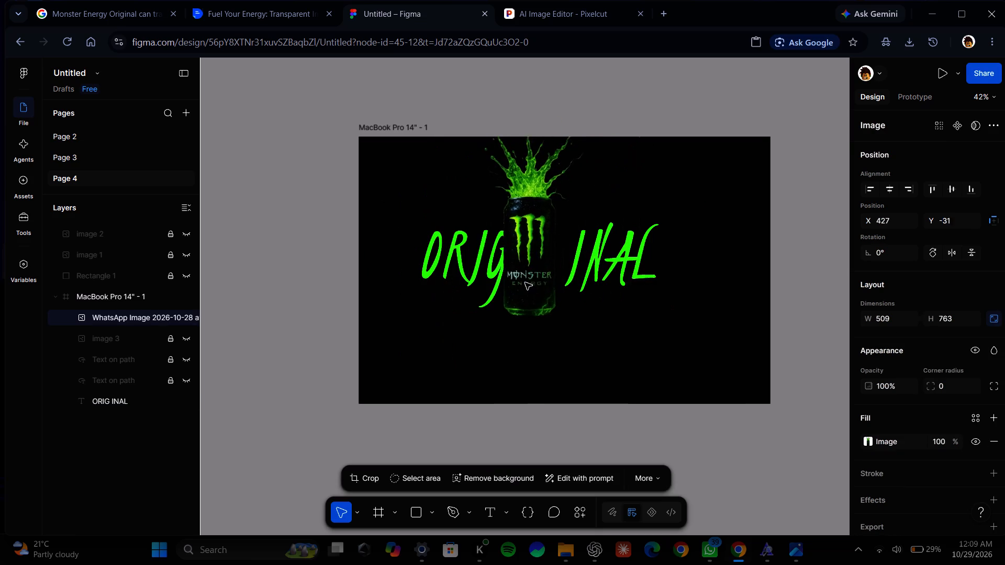
{"action": "left_click_drag", "start_coordinate": [525, 282], "coordinate": [536, 297]}
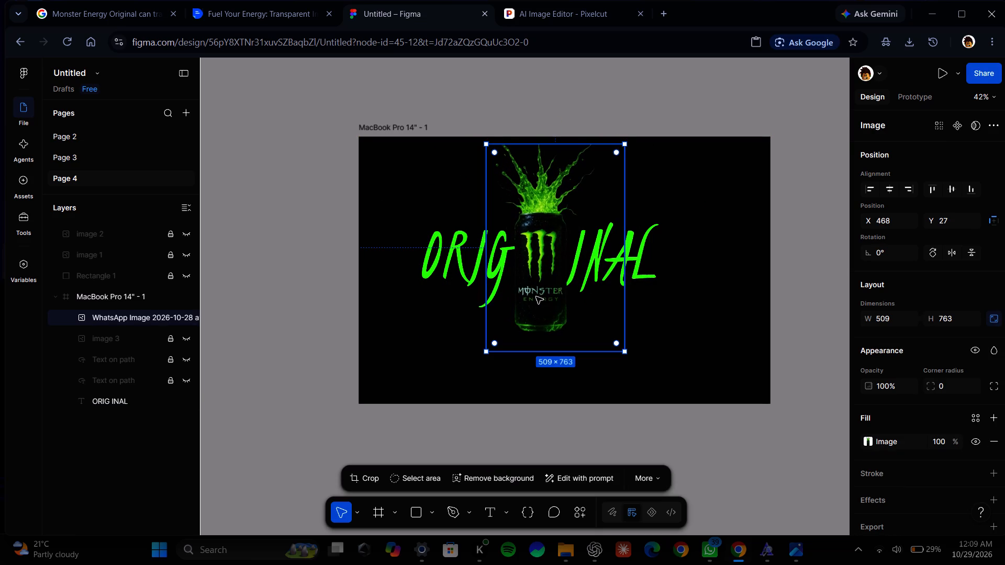
Set the ORIG INAL font size to 250 and reposition the text around the can at about X 274, Y 295.
{"action": "double_click", "coordinate": [650, 263]}
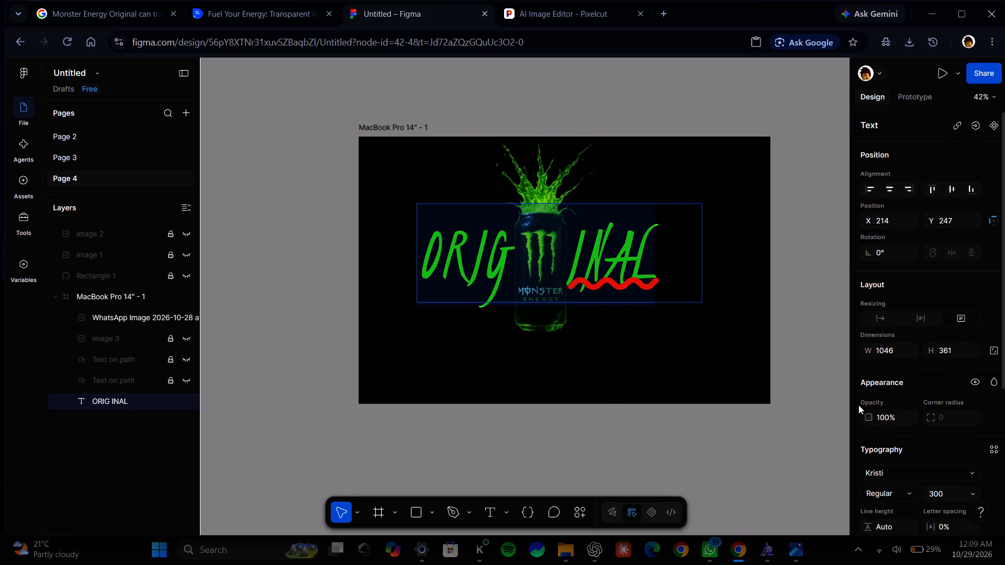
{"action": "left_click", "coordinate": [932, 494]}
{"action": "key", "text": "BackSpace"}
{"action": "type", "text": "25"}
{"action": "key", "text": "0"}
{"action": "key", "text": "Return"}
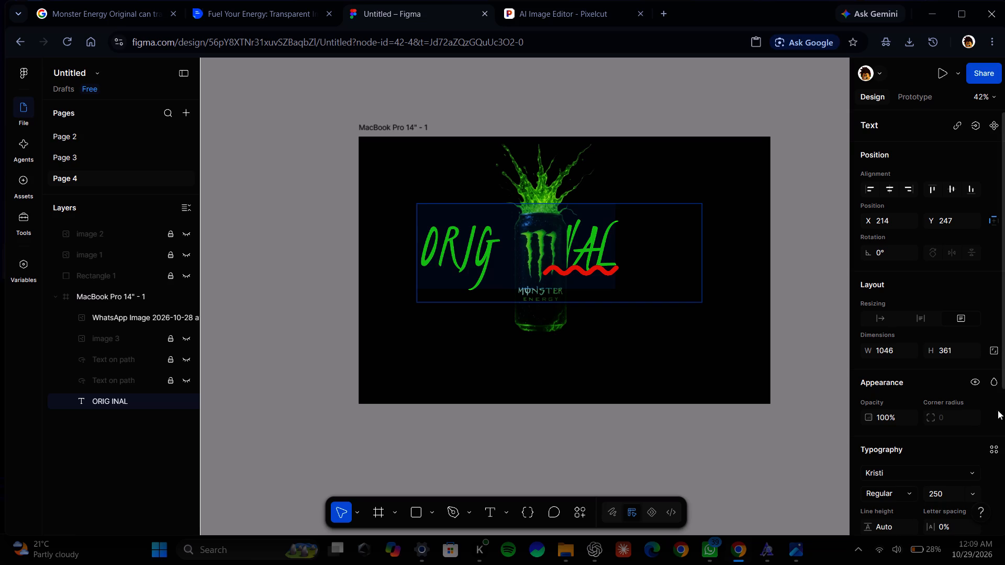
{"action": "left_click", "coordinate": [660, 346]}
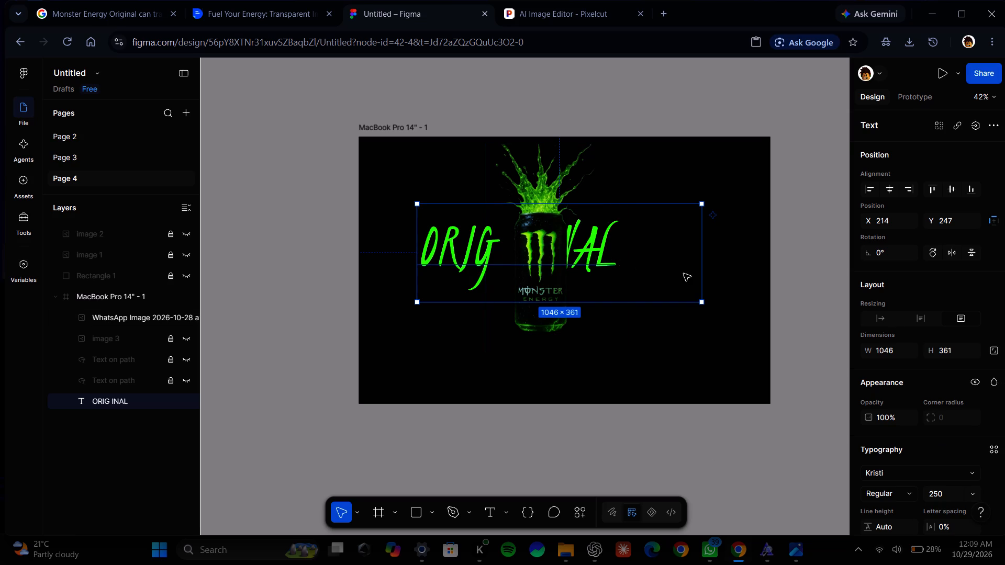
{"action": "left_click_drag", "start_coordinate": [684, 274], "coordinate": [702, 284]}
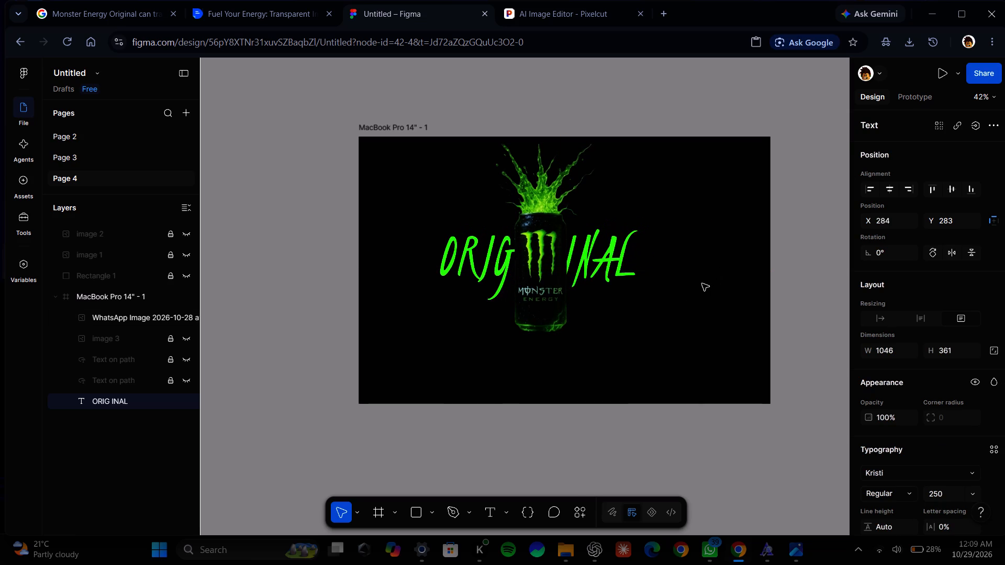
{"action": "left_click_drag", "start_coordinate": [702, 284], "coordinate": [700, 287]}
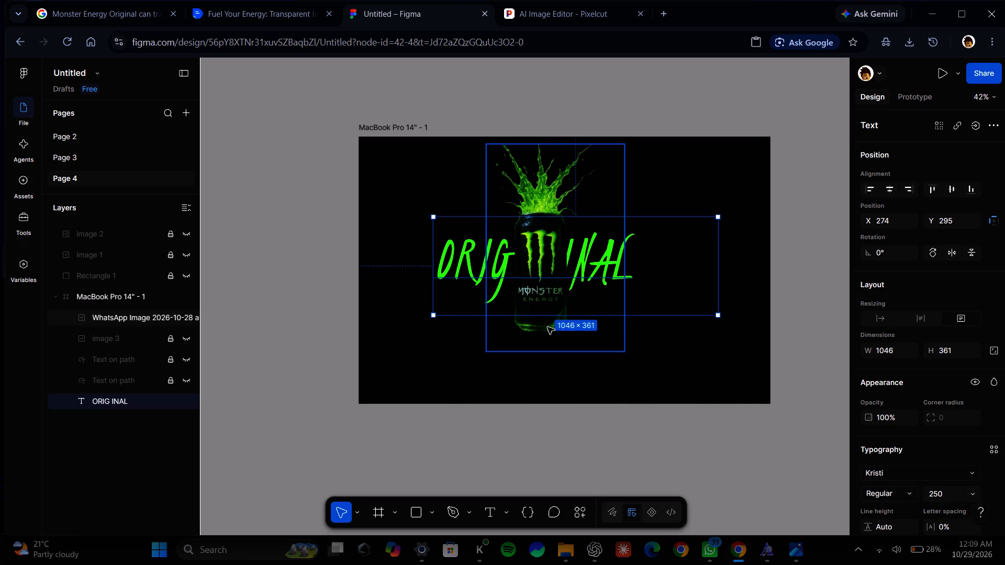
Enlarge the can to about 650 × 974 and centre it visually in the frame at about X 494, Y 58.
{"action": "left_click", "coordinate": [546, 330]}
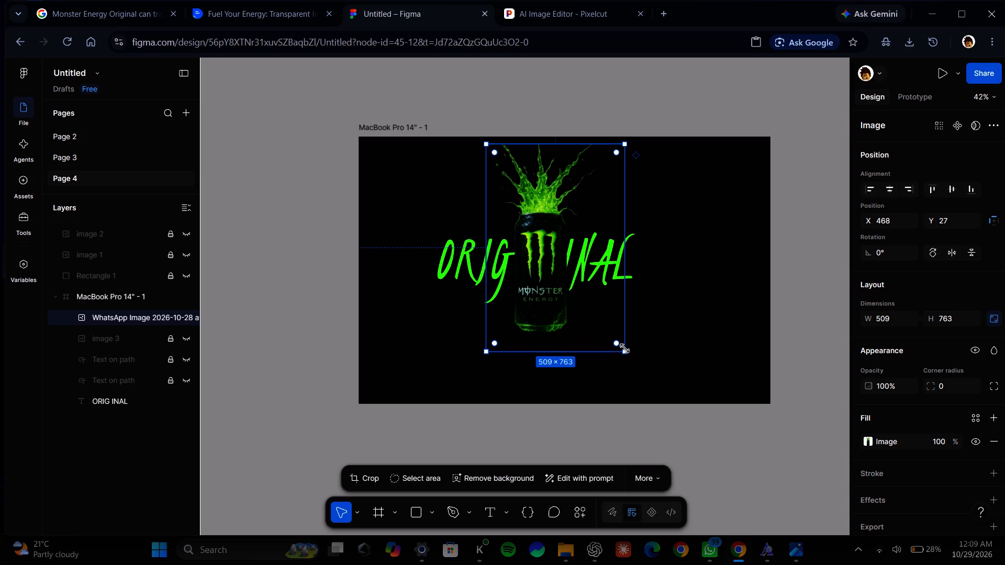
{"action": "left_click_drag", "start_coordinate": [624, 348], "coordinate": [663, 397]}
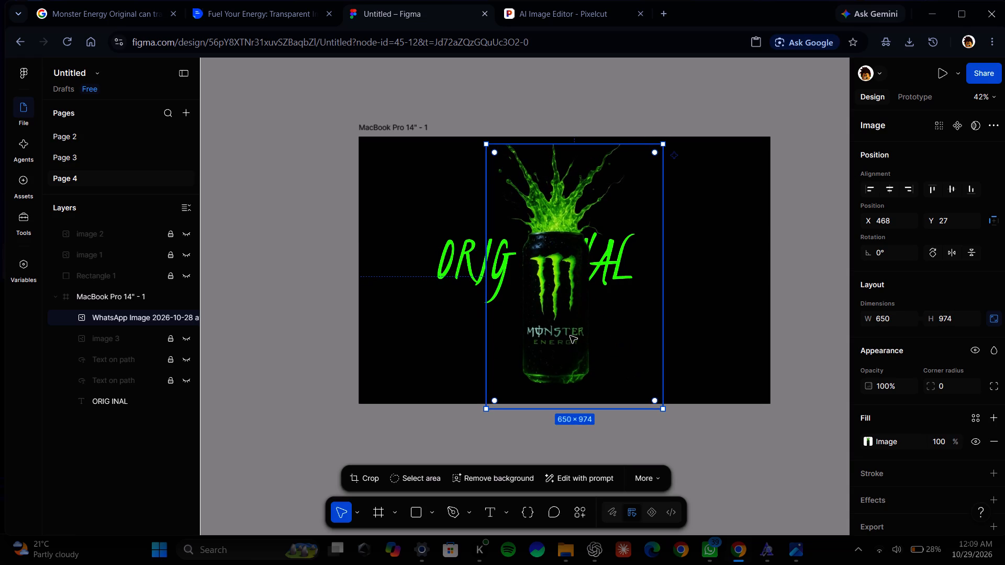
{"action": "left_click_drag", "start_coordinate": [569, 336], "coordinate": [562, 349]}
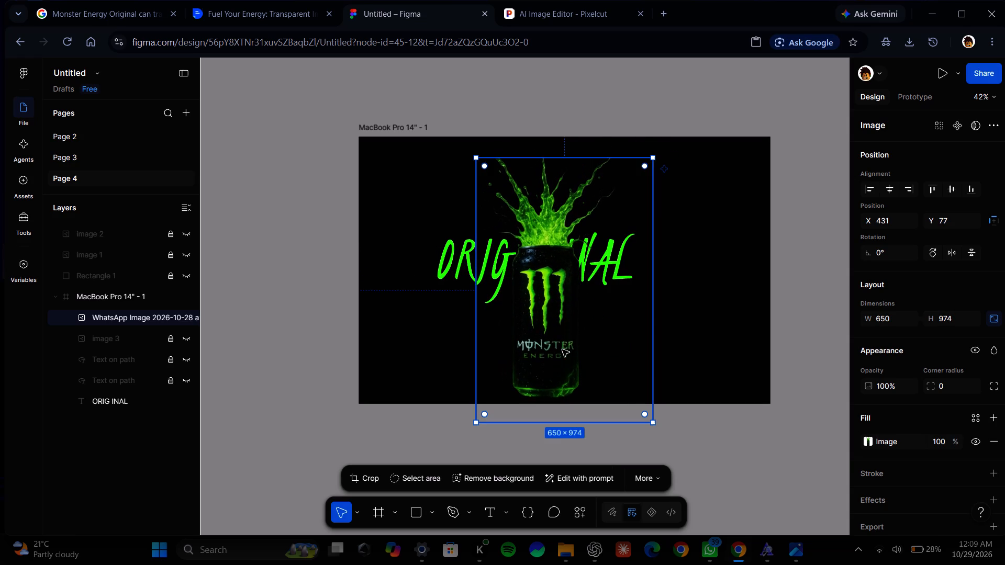
{"action": "left_click_drag", "start_coordinate": [565, 325], "coordinate": [582, 321]}
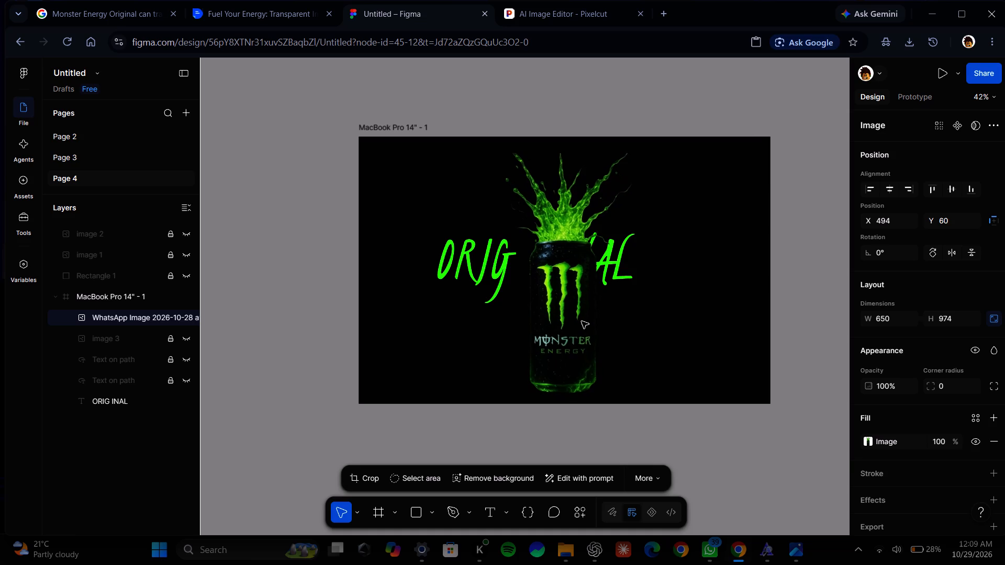
{"action": "left_click_drag", "start_coordinate": [582, 321], "coordinate": [582, 320]}
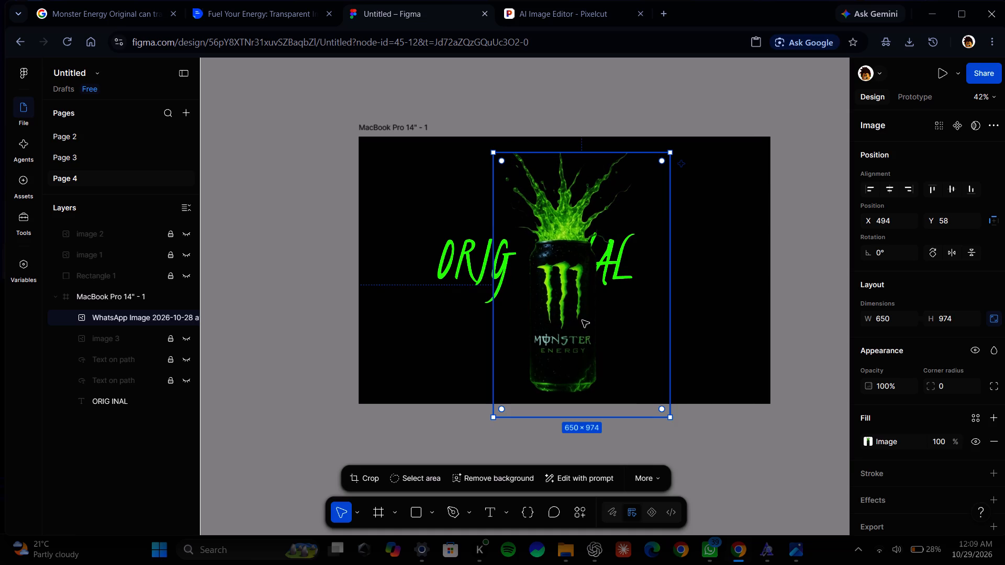
Move the ORIG INAL text so the can splits it evenly, at about X 380, Y 391.
{"action": "left_click", "coordinate": [470, 259]}
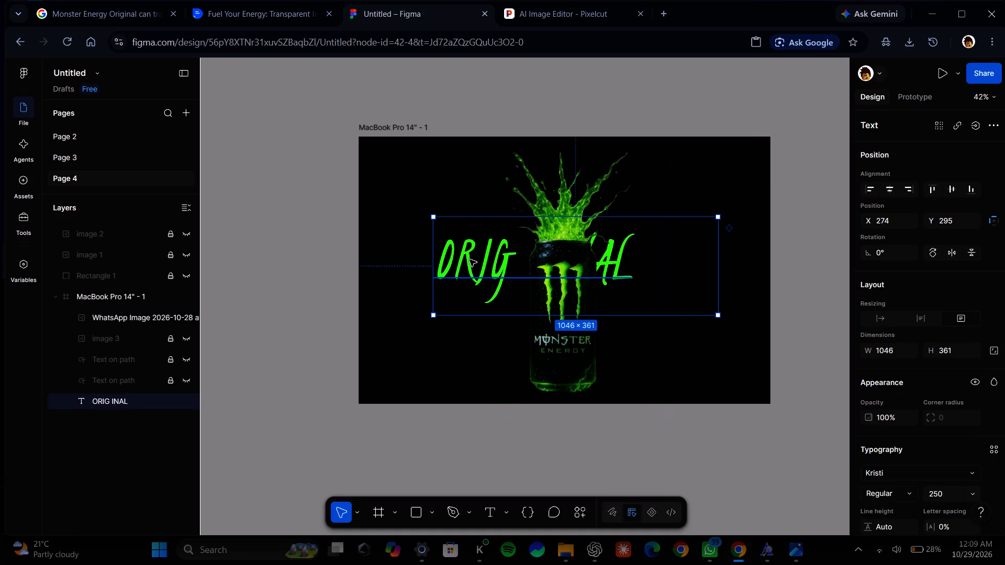
{"action": "left_click_drag", "start_coordinate": [449, 258], "coordinate": [469, 275]}
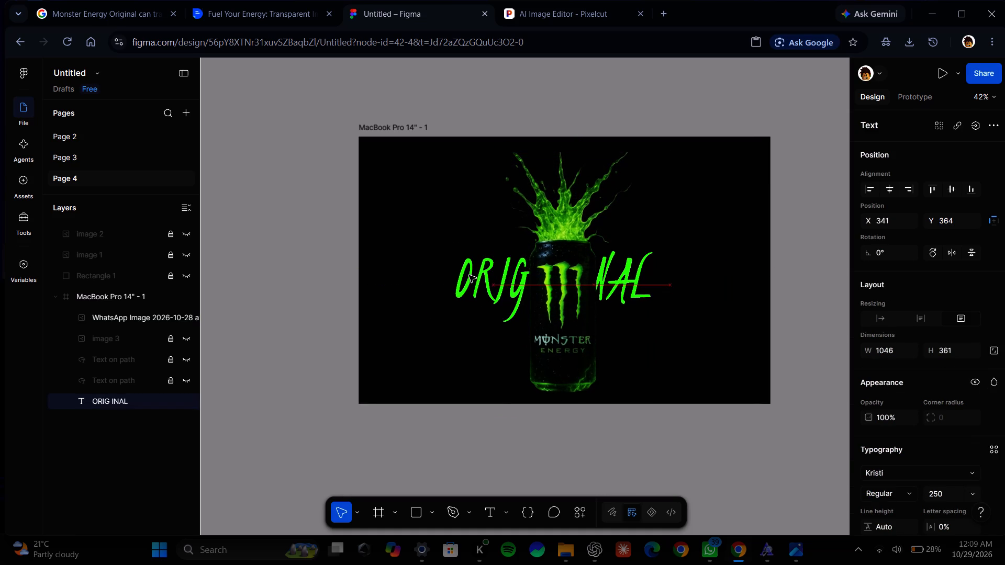
{"action": "left_click_drag", "start_coordinate": [469, 275], "coordinate": [471, 278]}
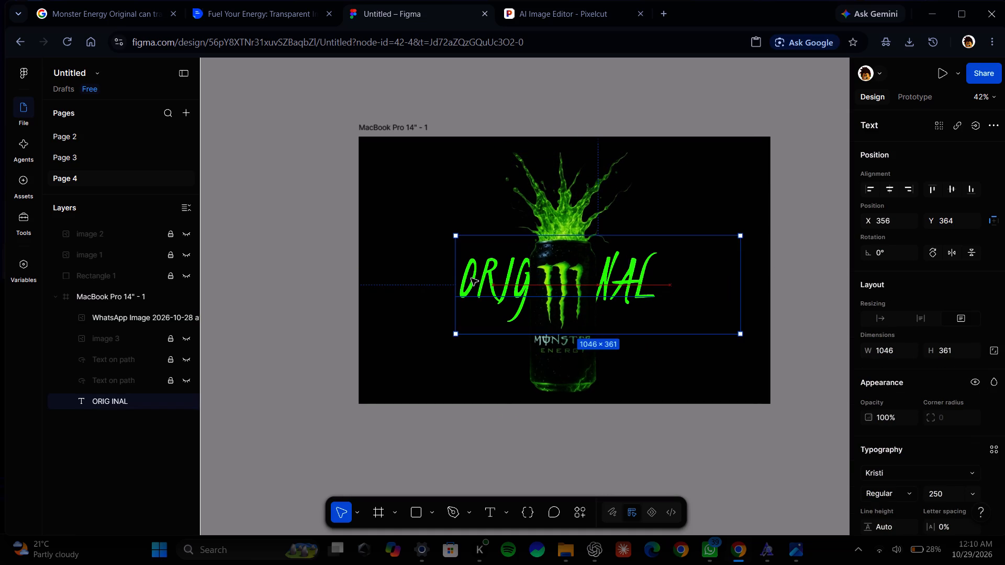
{"action": "left_click_drag", "start_coordinate": [471, 278], "coordinate": [473, 286]}
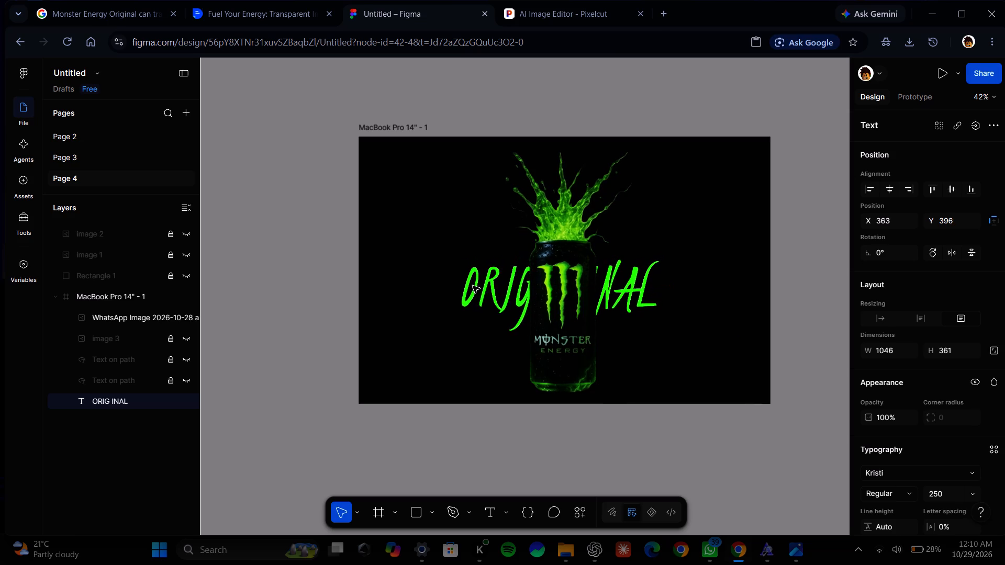
{"action": "left_click_drag", "start_coordinate": [473, 286], "coordinate": [478, 284]}
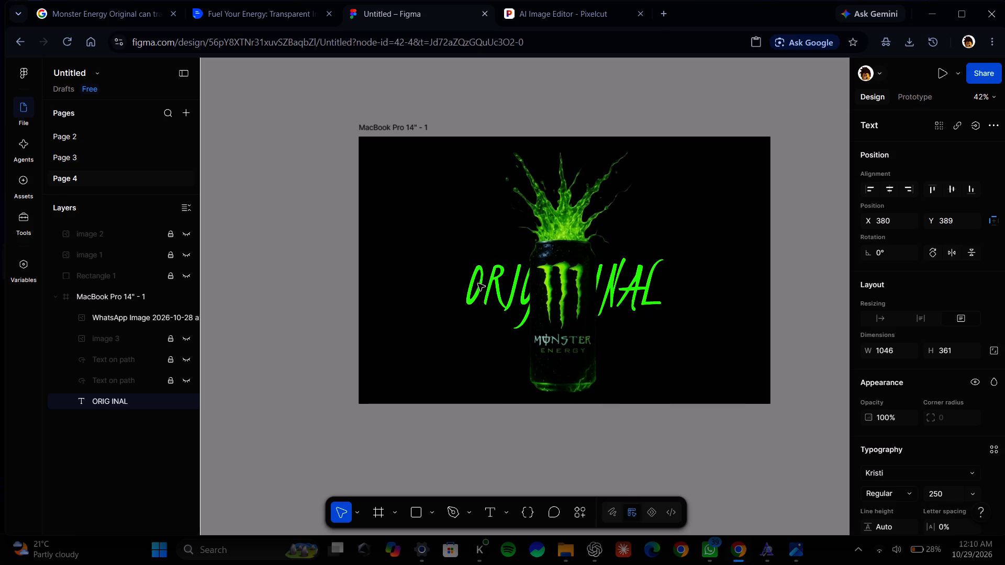
{"action": "left_click_drag", "start_coordinate": [478, 284], "coordinate": [478, 284]}
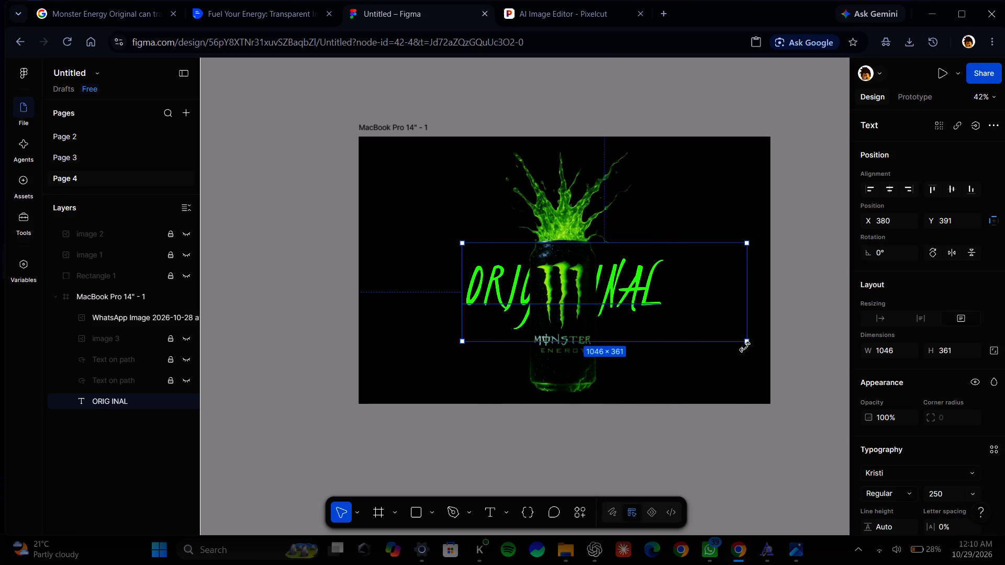
Shrink the ORIG INAL text box to about 764 × 299 so it fits the lettering.
{"action": "left_click_drag", "start_coordinate": [745, 338], "coordinate": [712, 332]}
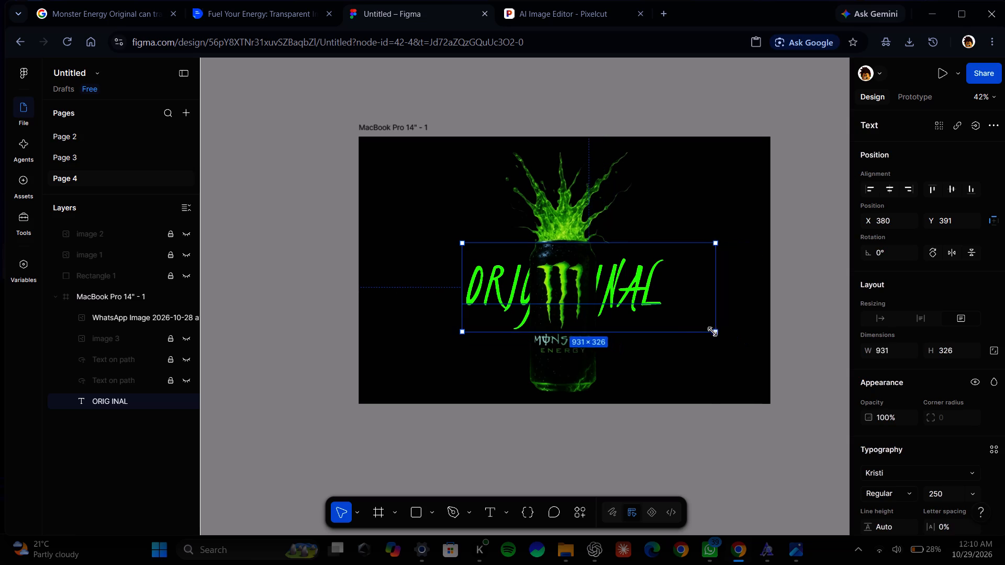
{"action": "left_click_drag", "start_coordinate": [712, 332], "coordinate": [669, 324]}
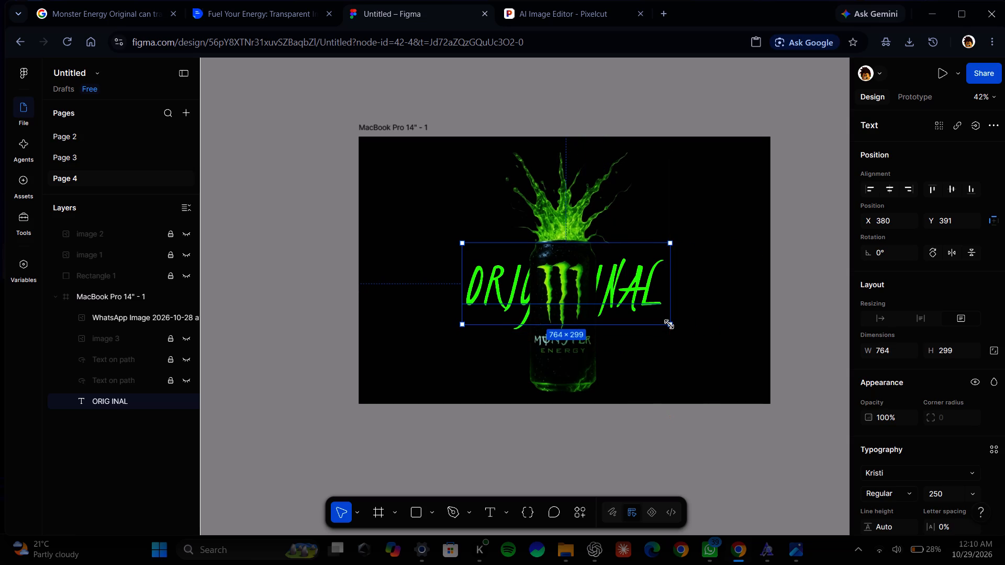
{"action": "left_click", "coordinate": [724, 318]}
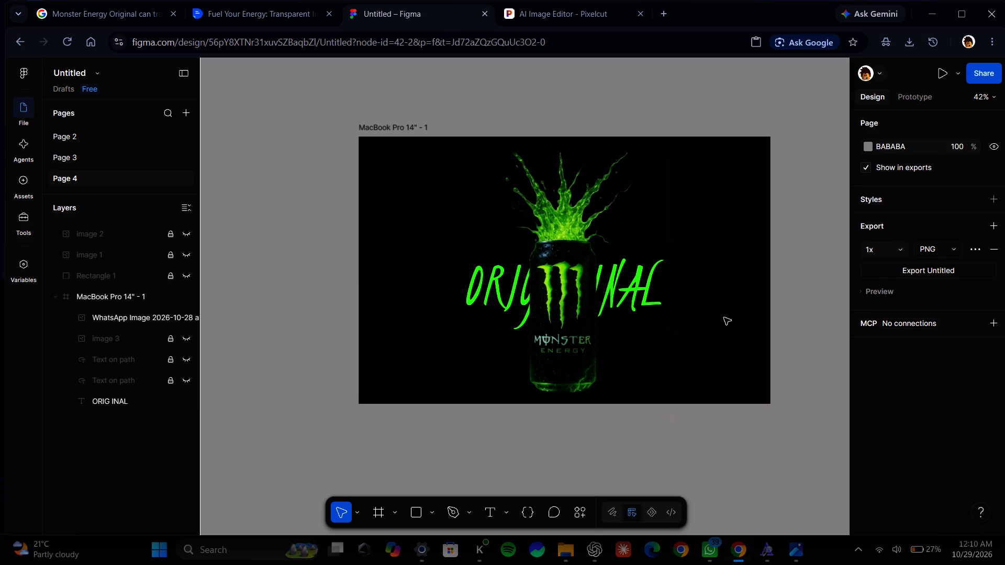
Lower the ORIG INAL text behind the can to about Y 491, keeping it at X 380.
{"action": "left_click", "coordinate": [634, 299]}
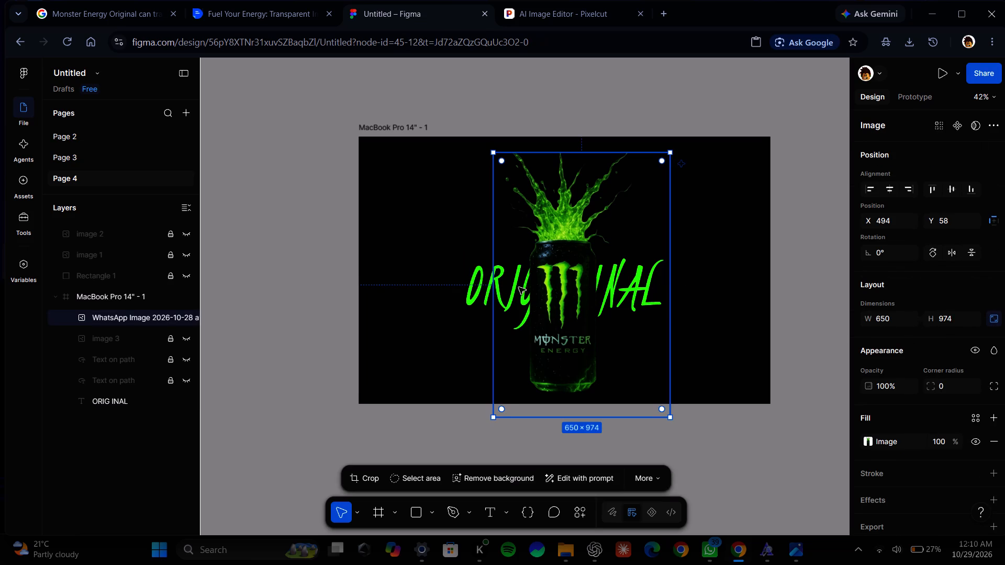
{"action": "double_click", "coordinate": [473, 302]}
{"action": "left_click_drag", "start_coordinate": [473, 302], "coordinate": [473, 292]}
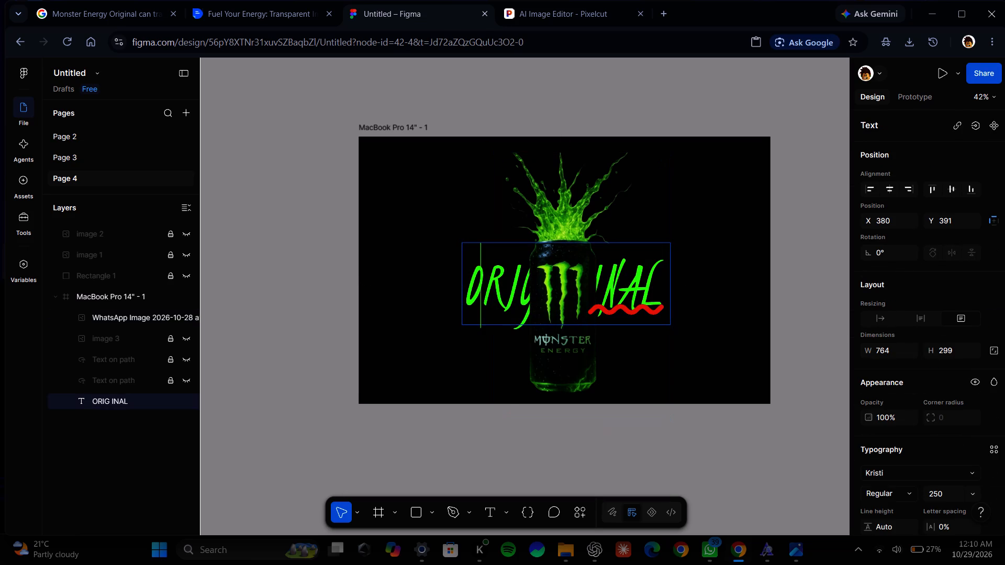
{"action": "left_click_drag", "start_coordinate": [473, 292], "coordinate": [471, 287]}
{"action": "left_click", "coordinate": [490, 368]}
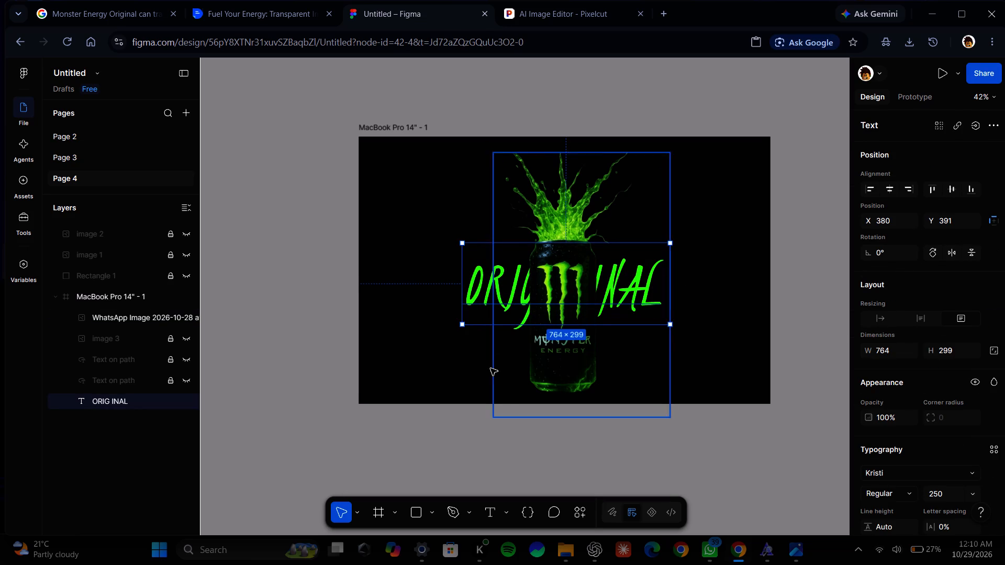
{"action": "left_click_drag", "start_coordinate": [474, 311], "coordinate": [474, 293]}
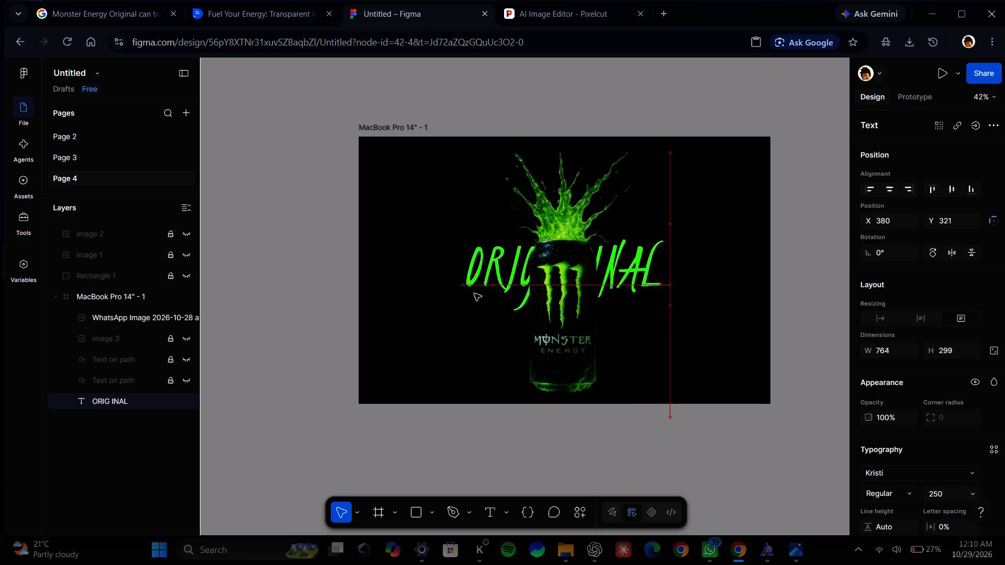
{"action": "left_click_drag", "start_coordinate": [474, 293], "coordinate": [475, 341]}
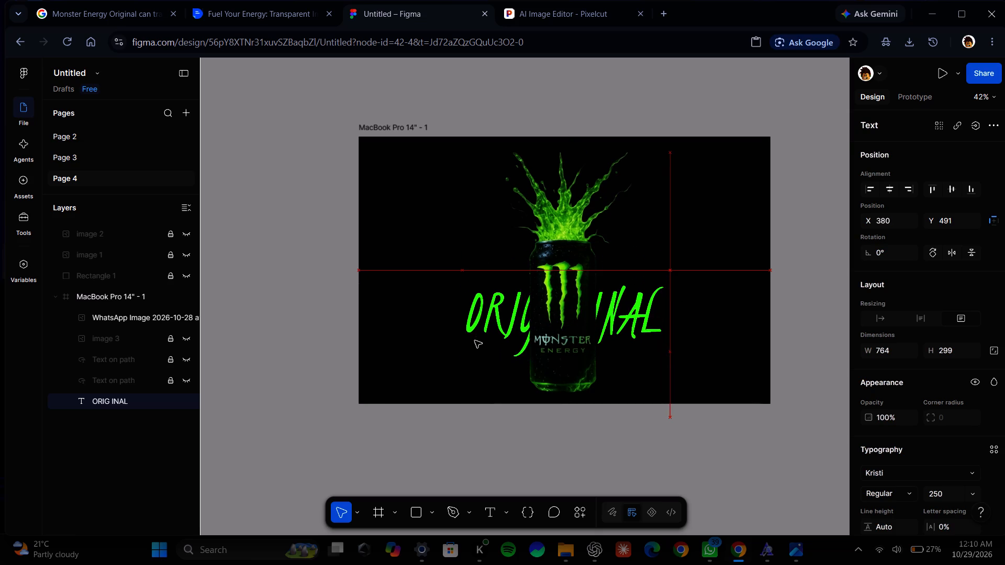
{"action": "left_click_drag", "start_coordinate": [475, 341], "coordinate": [478, 339]}
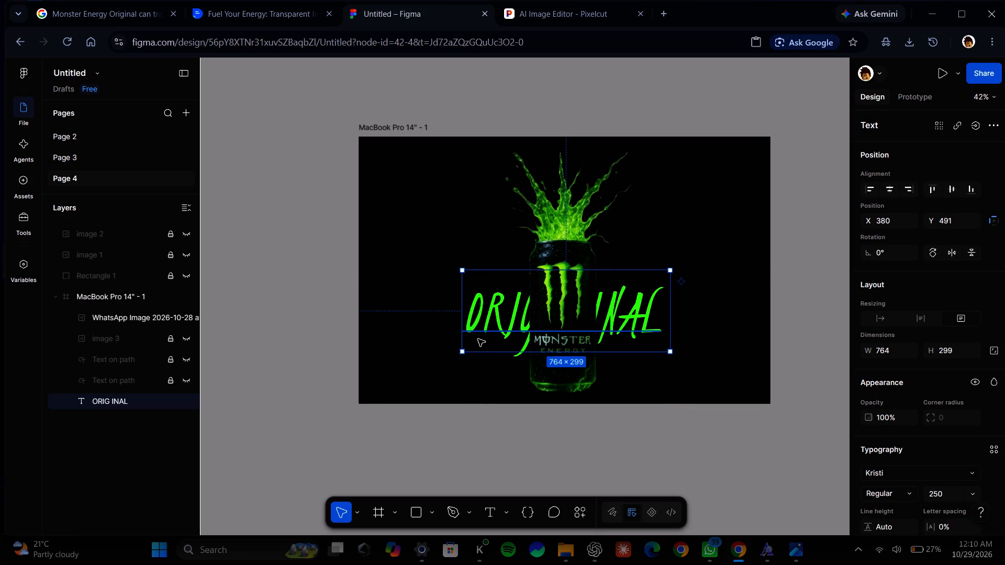
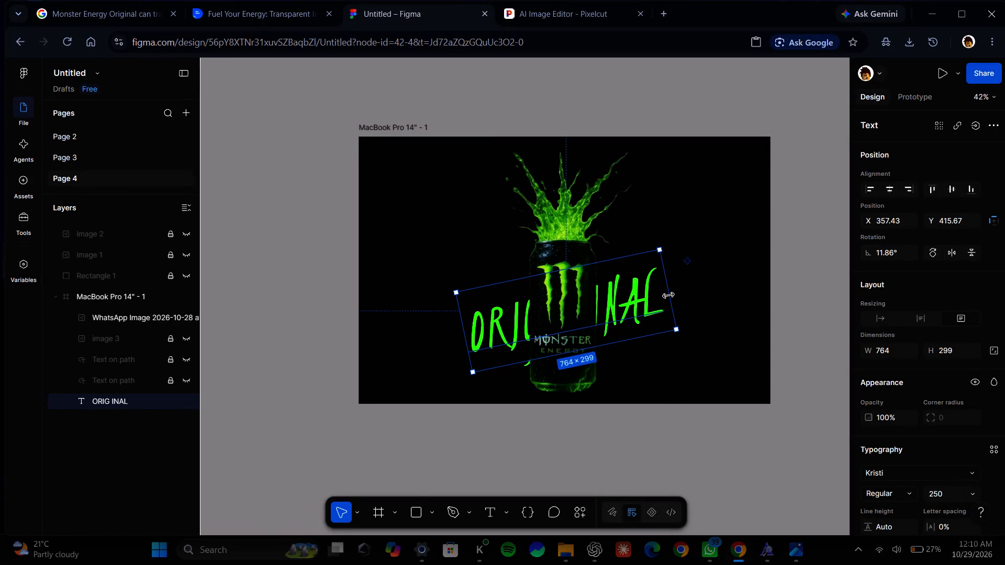
Widen the ORIG INAL text box to about 868 × 299, keeping its tilt, and clear the selection.
{"action": "left_click_drag", "start_coordinate": [668, 296], "coordinate": [695, 282]}
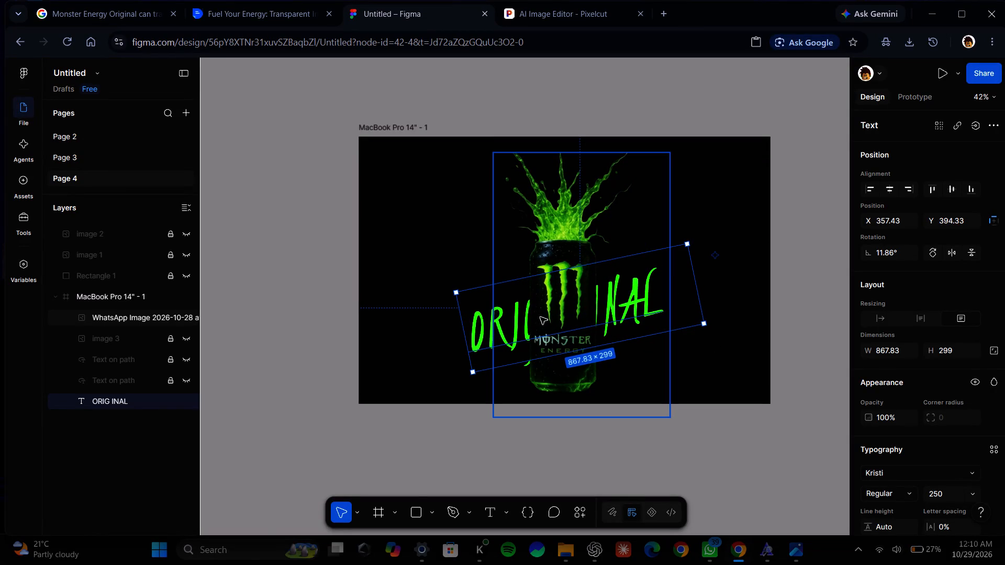
{"action": "left_click", "coordinate": [494, 327]}
{"action": "left_click", "coordinate": [405, 332]}
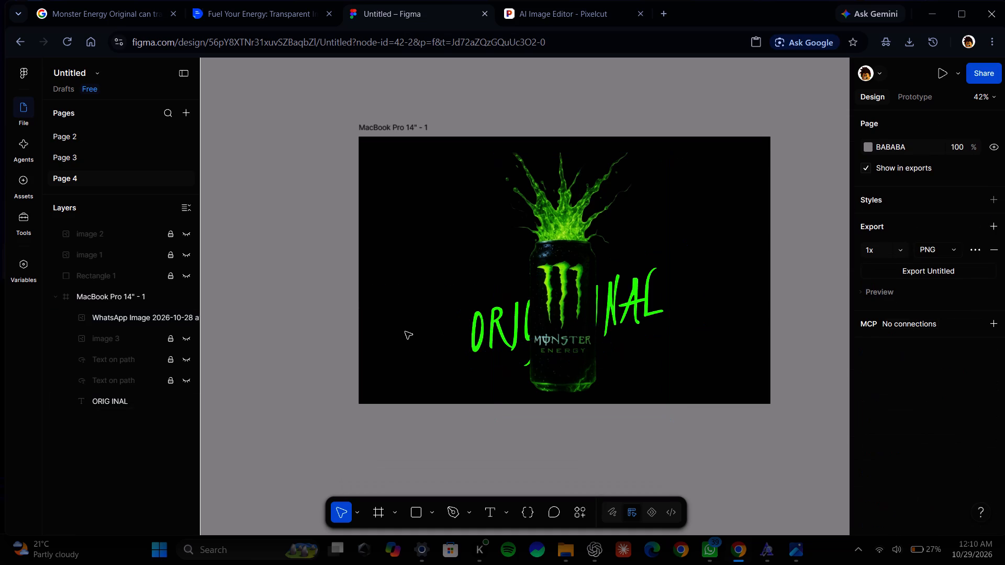
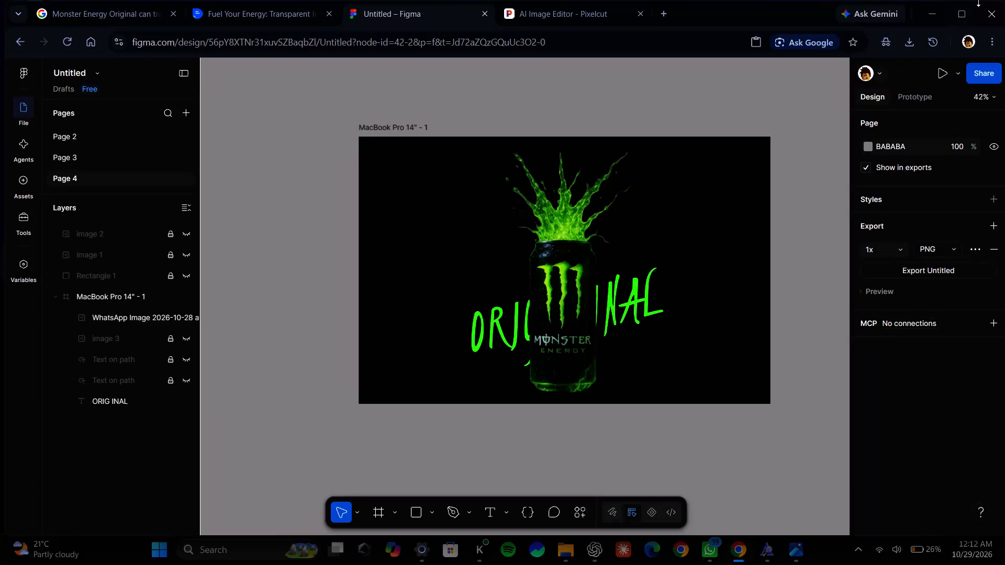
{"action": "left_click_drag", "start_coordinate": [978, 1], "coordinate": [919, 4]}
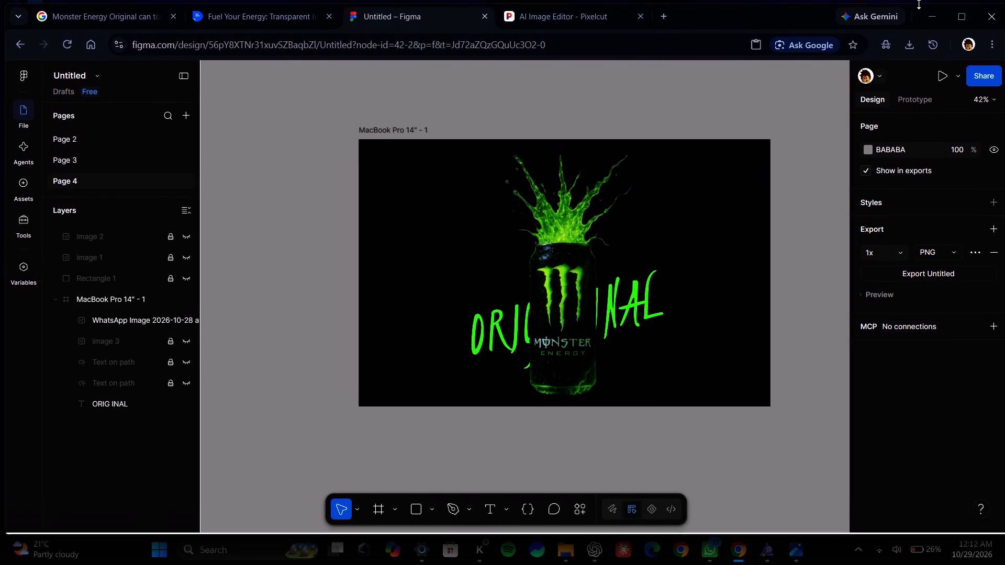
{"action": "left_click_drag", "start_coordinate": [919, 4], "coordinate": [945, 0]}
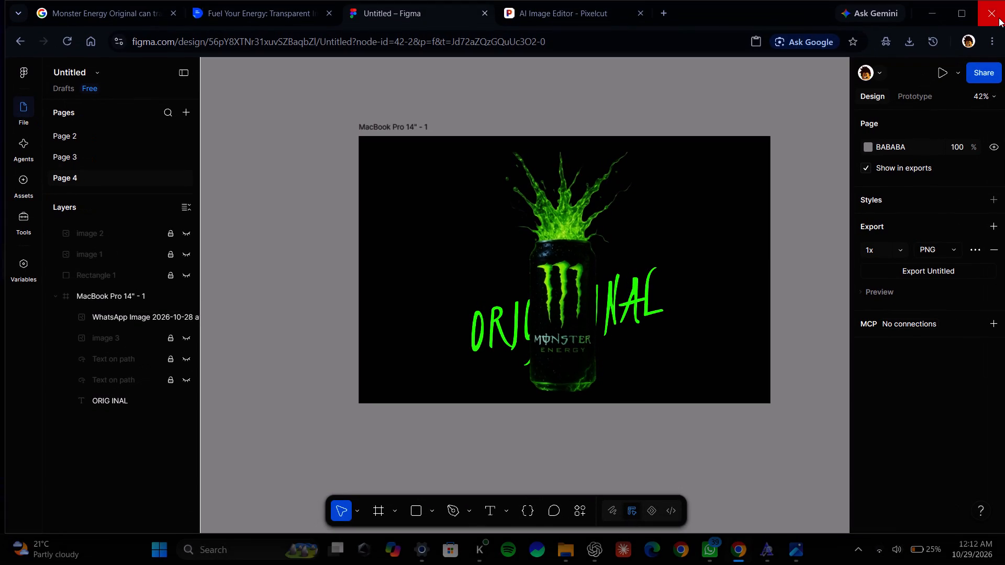
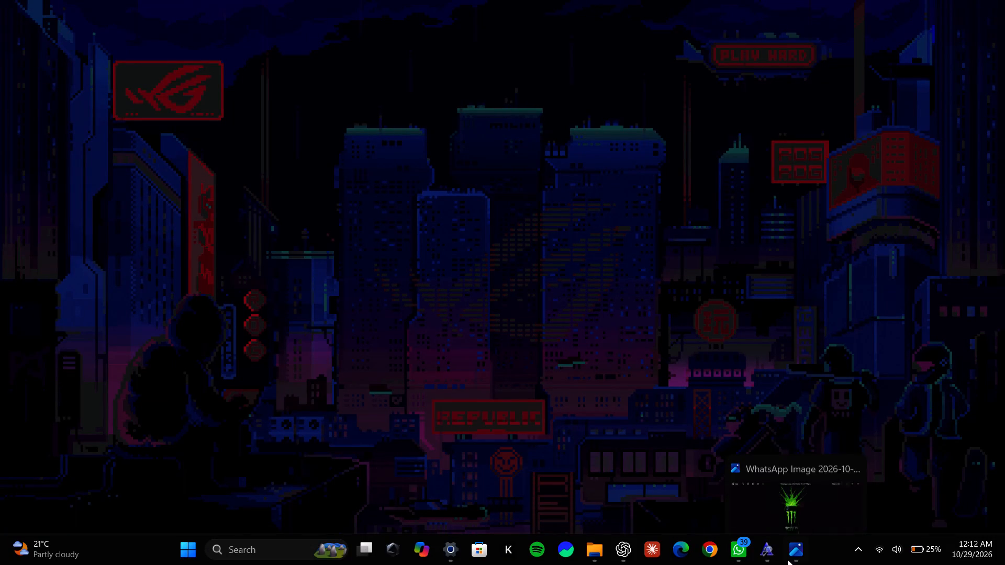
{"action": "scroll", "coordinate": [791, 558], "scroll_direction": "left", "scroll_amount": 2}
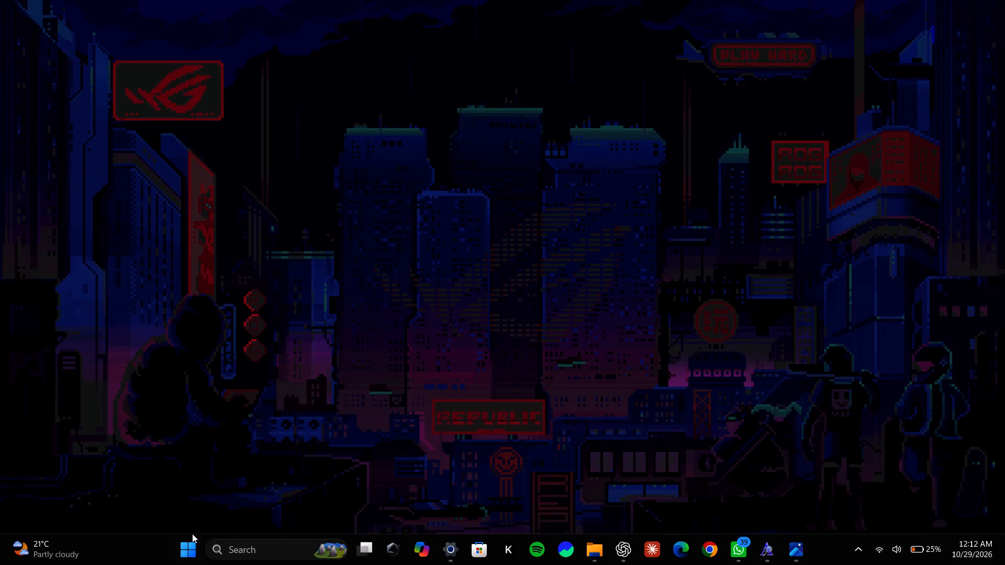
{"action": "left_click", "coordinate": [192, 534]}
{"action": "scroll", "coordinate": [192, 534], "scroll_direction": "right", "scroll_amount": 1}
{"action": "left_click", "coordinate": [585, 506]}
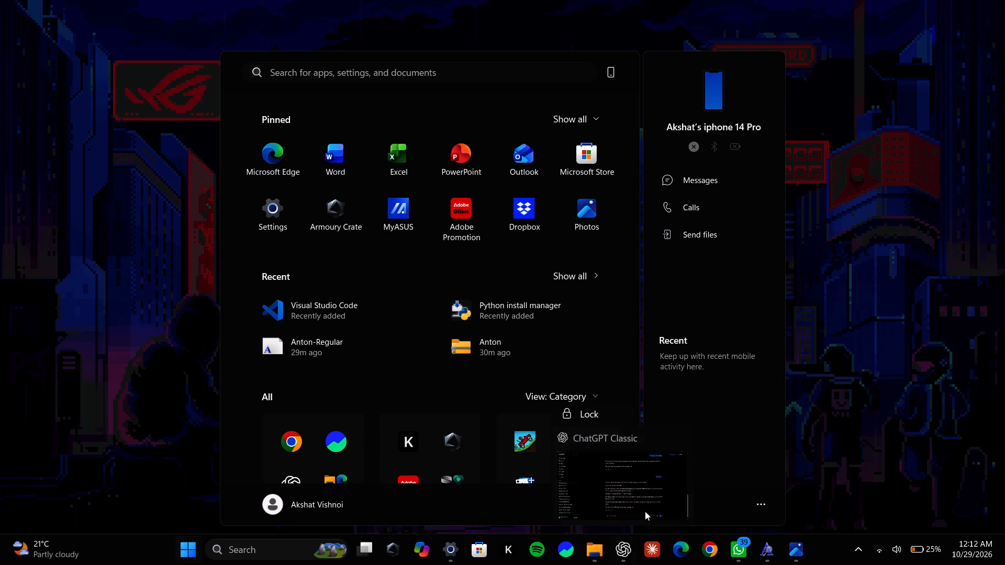
Close the open windows: ChatGPT, both Anton File Explorer folders, WhatsApp, the Anton Regular font preview and the WhatsApp image in Photos.
{"action": "left_click", "coordinate": [680, 444]}
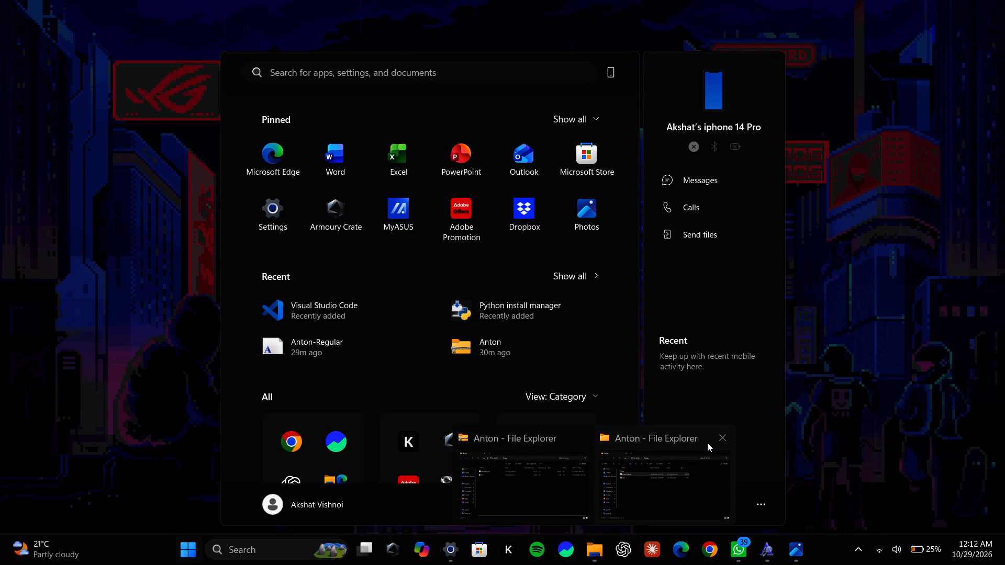
{"action": "left_click", "coordinate": [716, 439]}
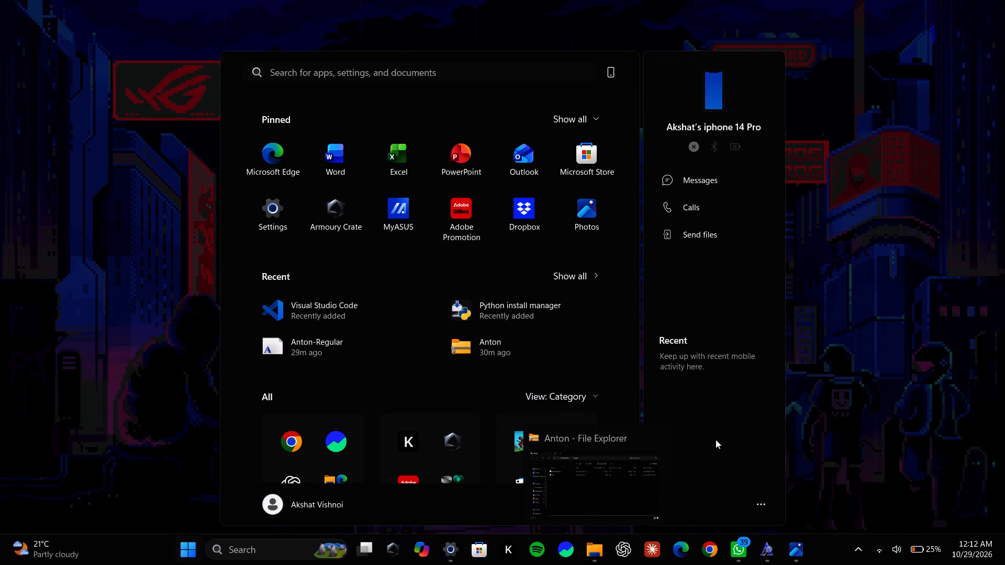
{"action": "left_click", "coordinate": [660, 434]}
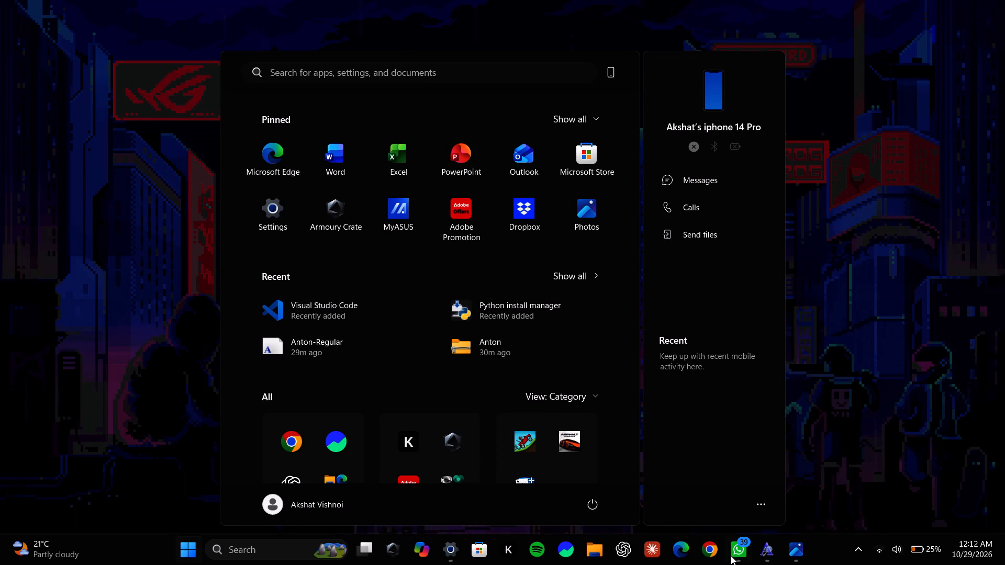
{"action": "left_click", "coordinate": [798, 439]}
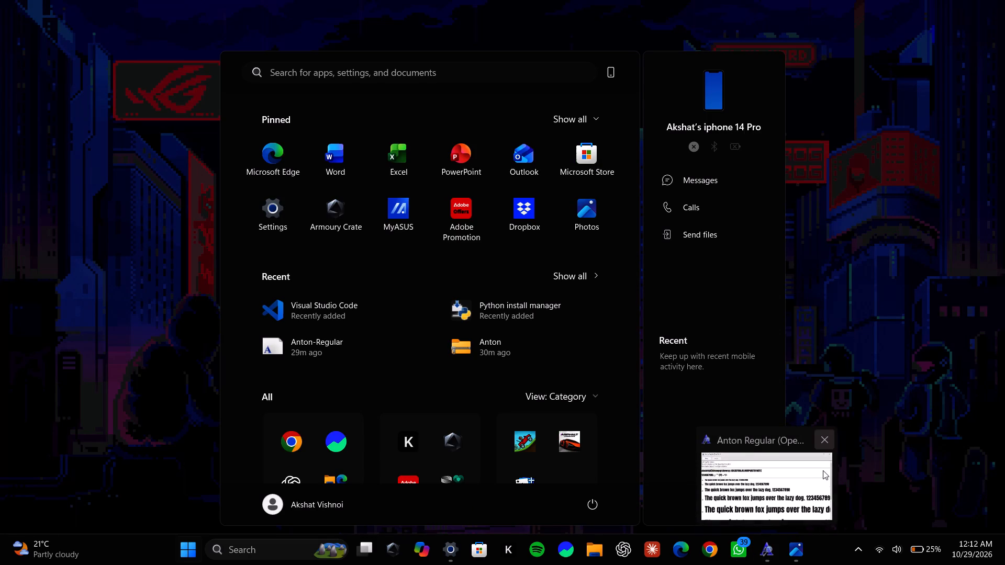
{"action": "left_click", "coordinate": [829, 444]}
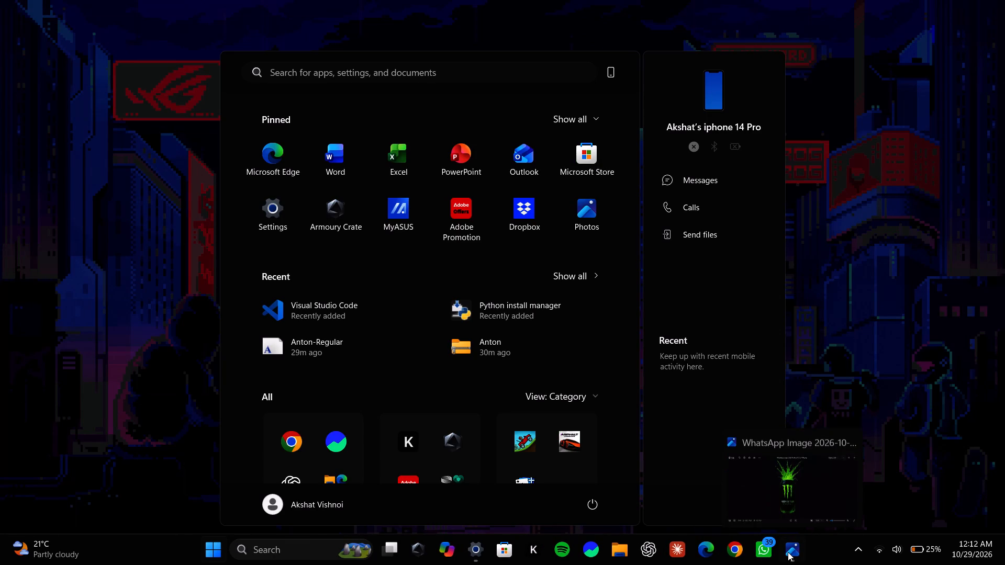
{"action": "left_click", "coordinate": [850, 439]}
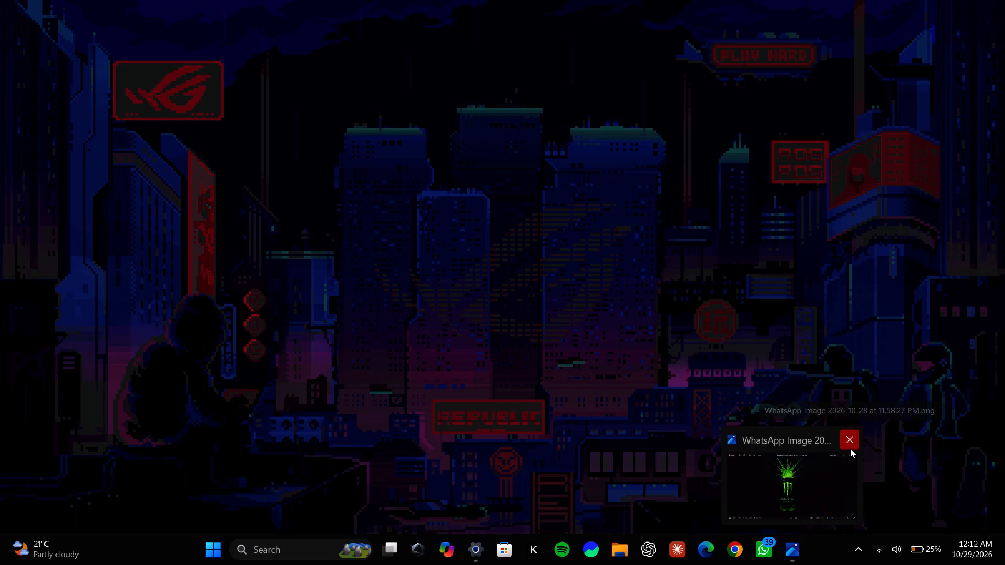
{"action": "left_click", "coordinate": [852, 439]}
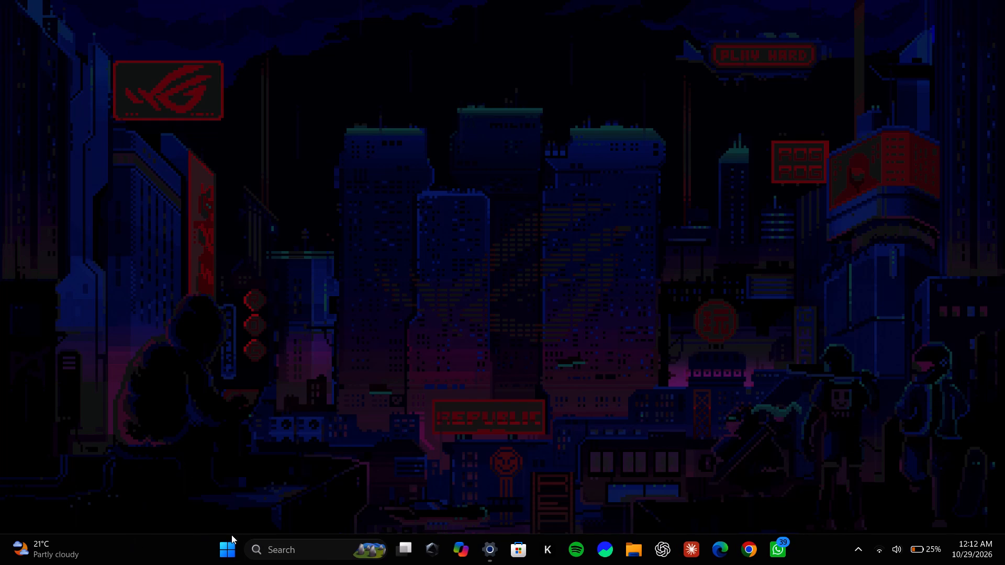
Open the computer's power options for shutting it down.
{"action": "left_click", "coordinate": [237, 549]}
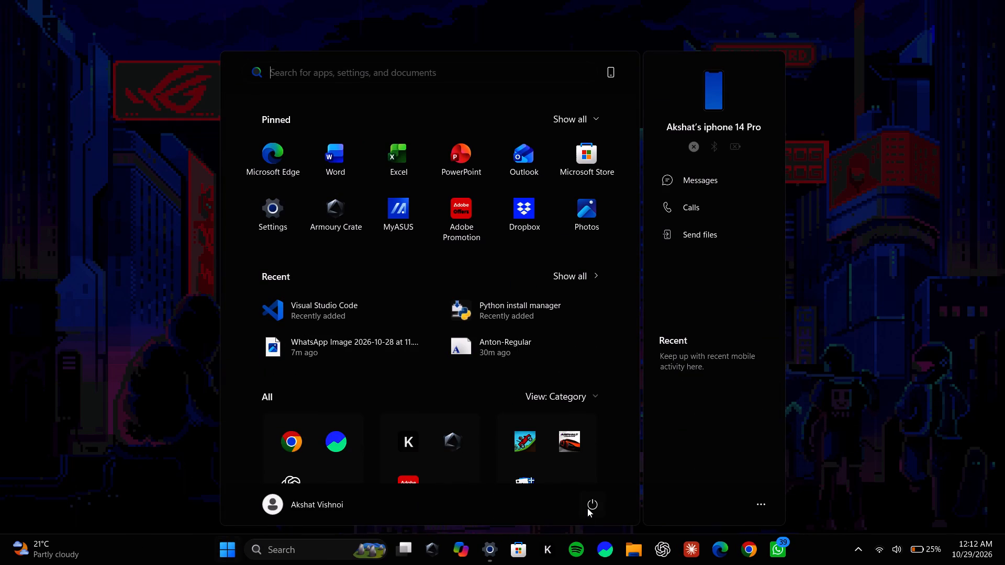
{"action": "left_click", "coordinate": [587, 508]}
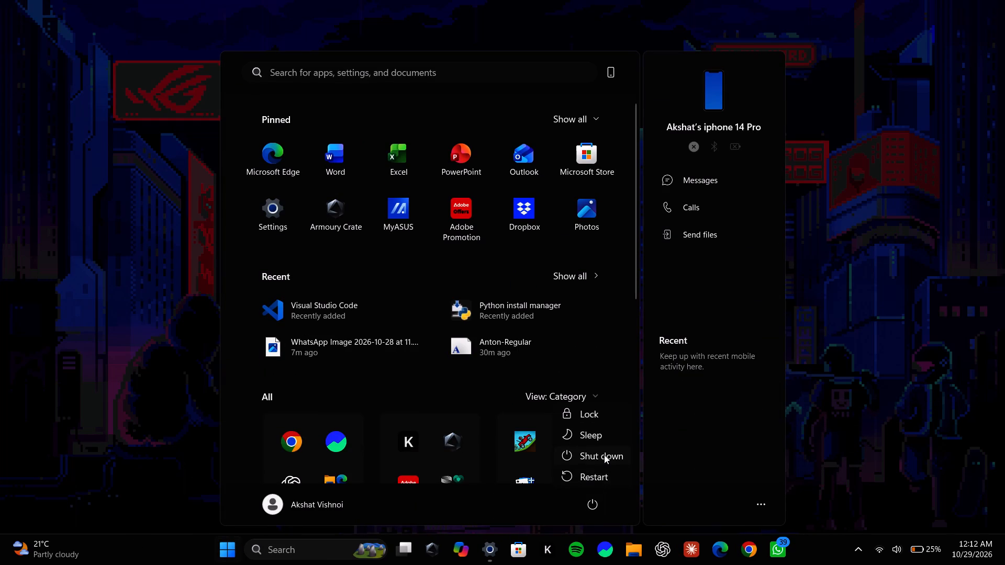